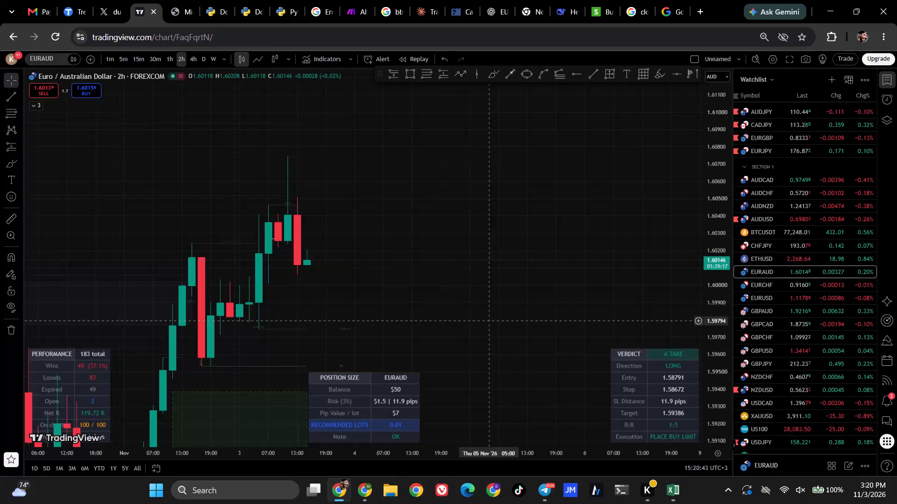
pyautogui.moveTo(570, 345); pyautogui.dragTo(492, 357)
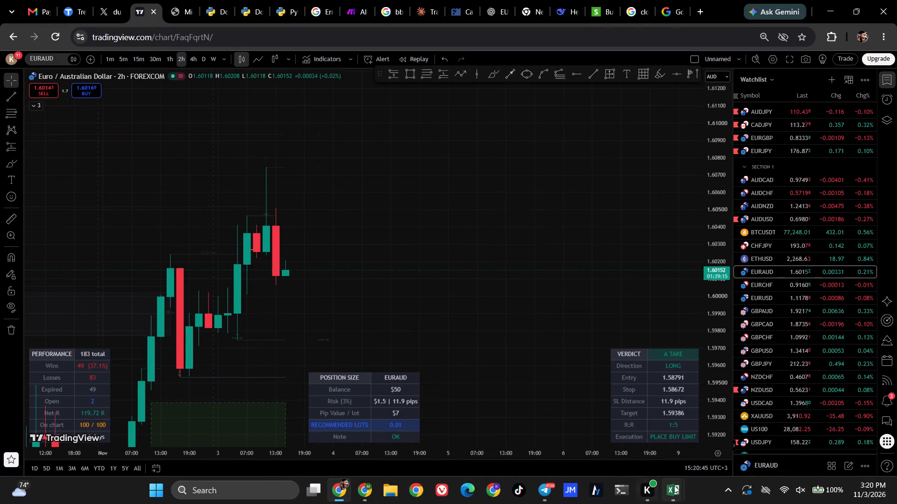
# Switch to Excel and close both open workbooks, Book2 and Book1, without saving their changes.
pyautogui.click(674, 486)
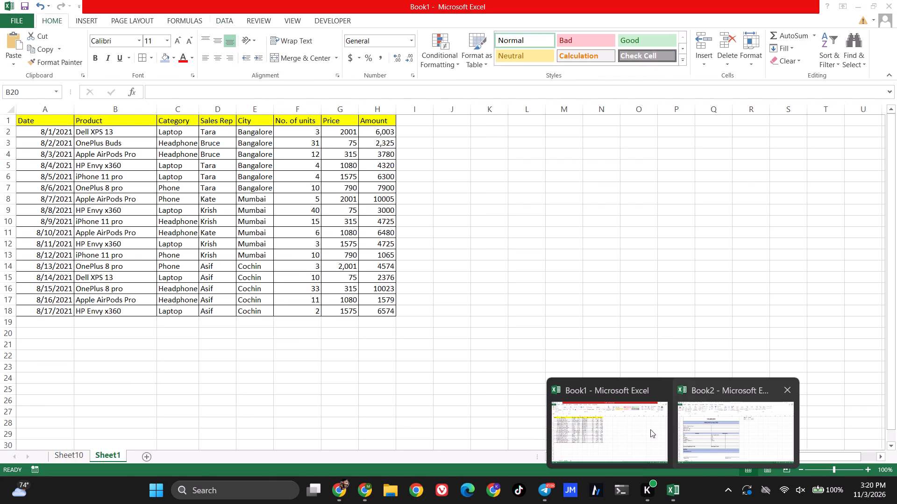
pyautogui.click(666, 388)
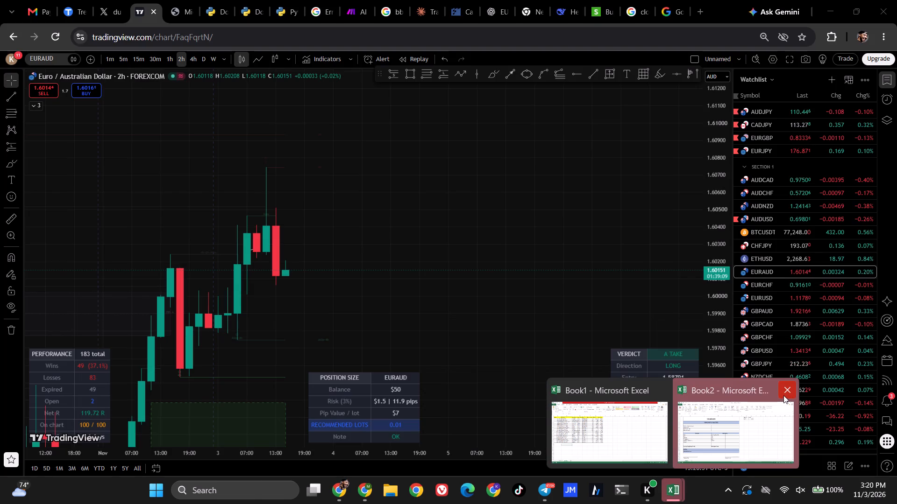
pyautogui.click(783, 395)
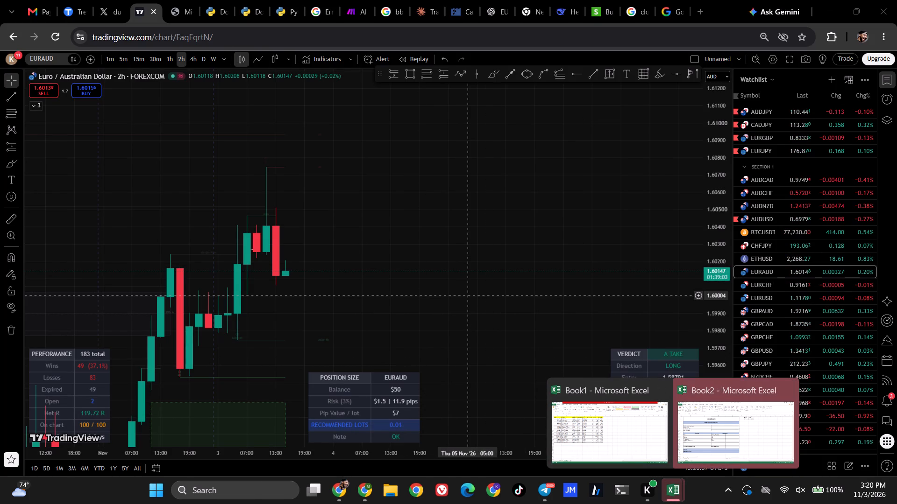
pyautogui.click(651, 389)
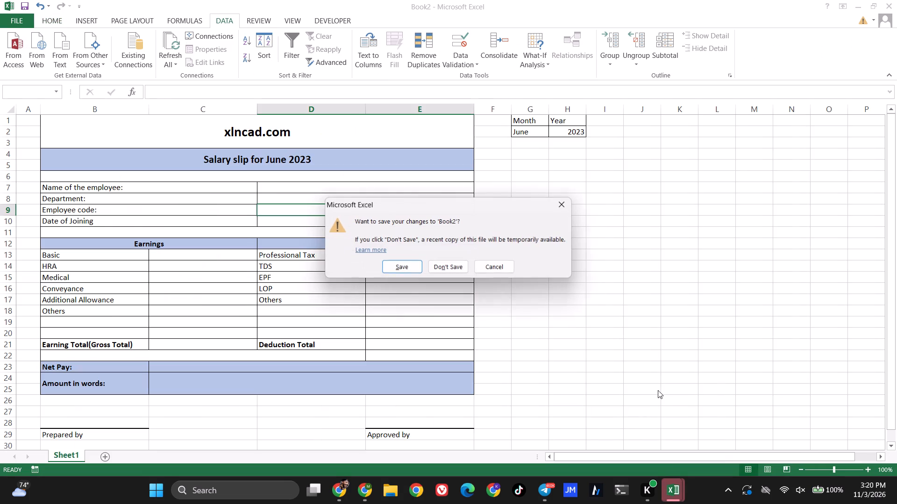
pyautogui.click(458, 266)
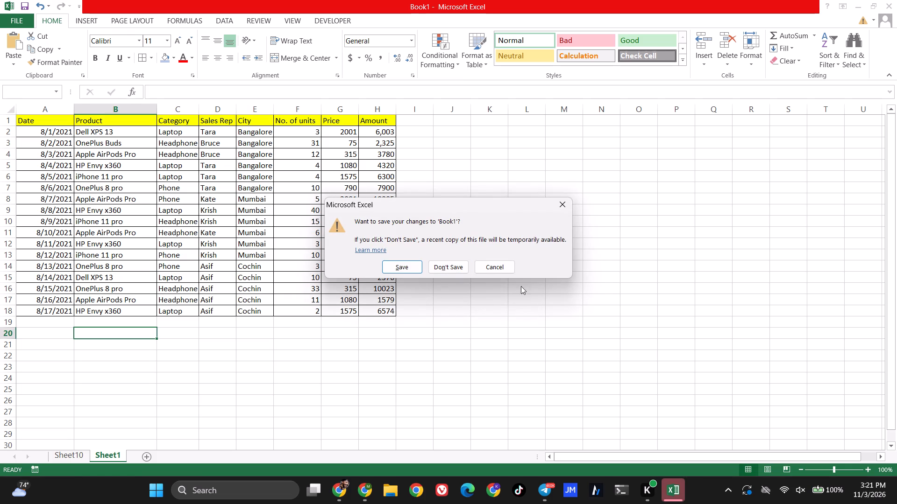
pyautogui.click(462, 266)
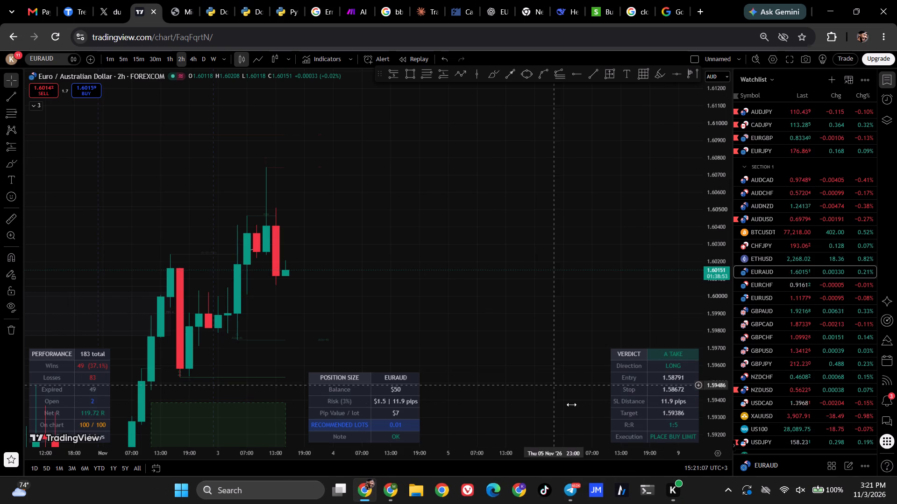
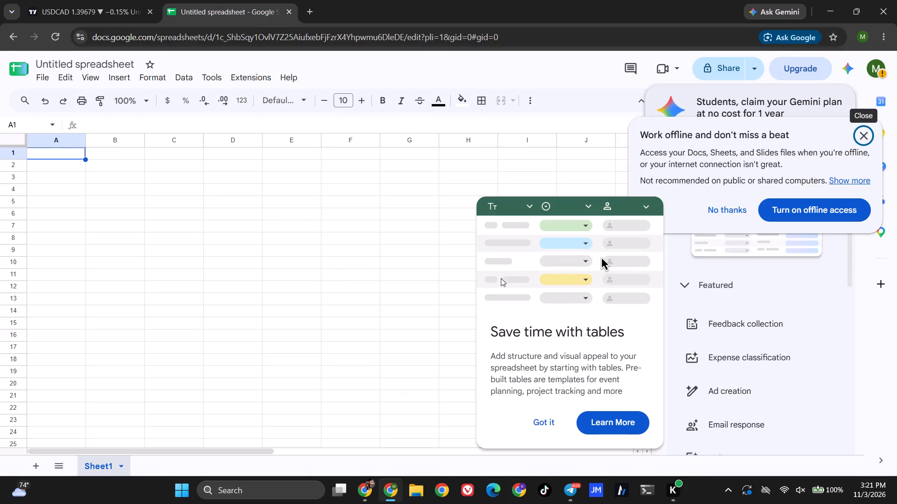
# Dismiss the tables tip, the offline access prompt and the Gemini student offer in the new spreadsheet.
pyautogui.click(543, 419)
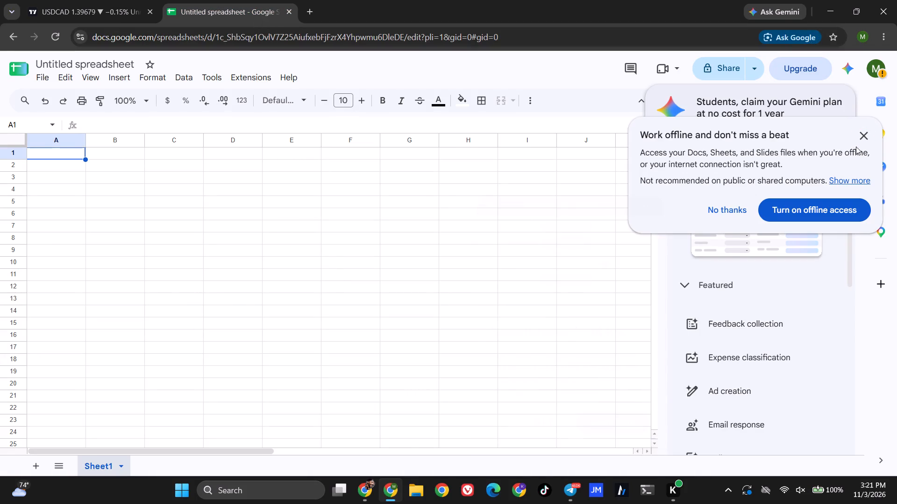
pyautogui.click(861, 139)
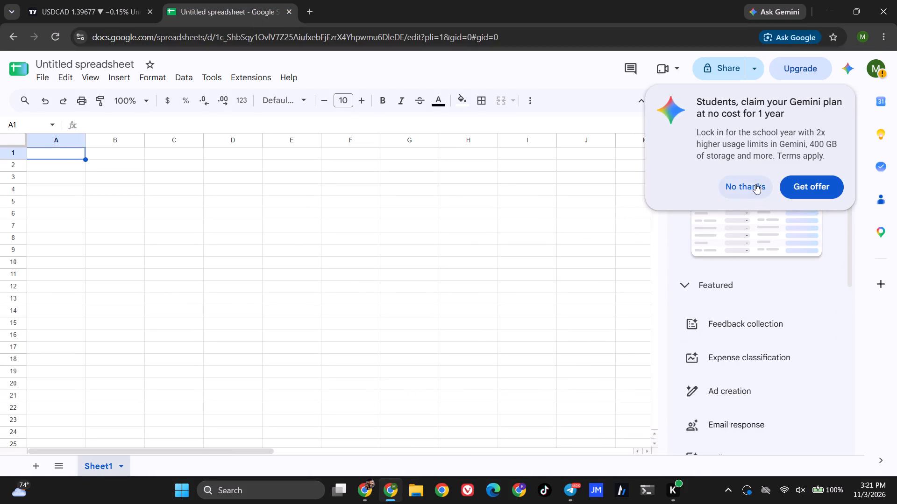
pyautogui.click(755, 184)
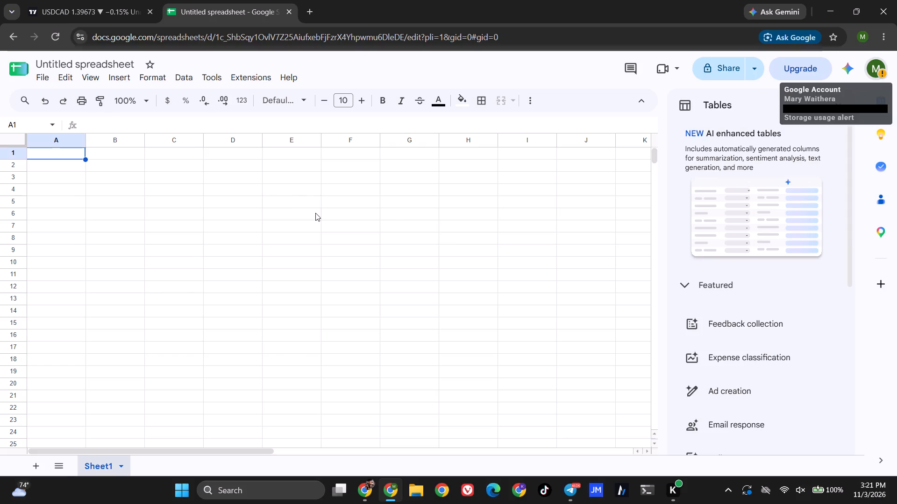
# Rename the untitled spreadsheet as Stock Tracker.
pyautogui.doubleClick(113, 63)
pyautogui.press('BackSpace')
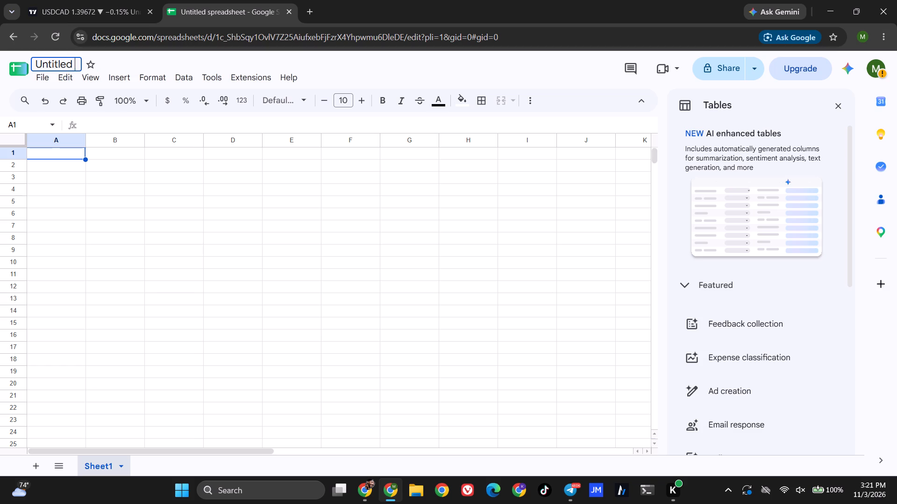
pyautogui.press('BackSpace')
pyautogui.press('BackSpace')
pyautogui.press('BackSpace')
pyautogui.press('BackSpace')
pyautogui.press('BackSpace')
pyautogui.press('BackSpace')
pyautogui.press('BackSpace')
pyautogui.press('BackSpace')
pyautogui.press('BackSpace')
pyautogui.press('BackSpace')
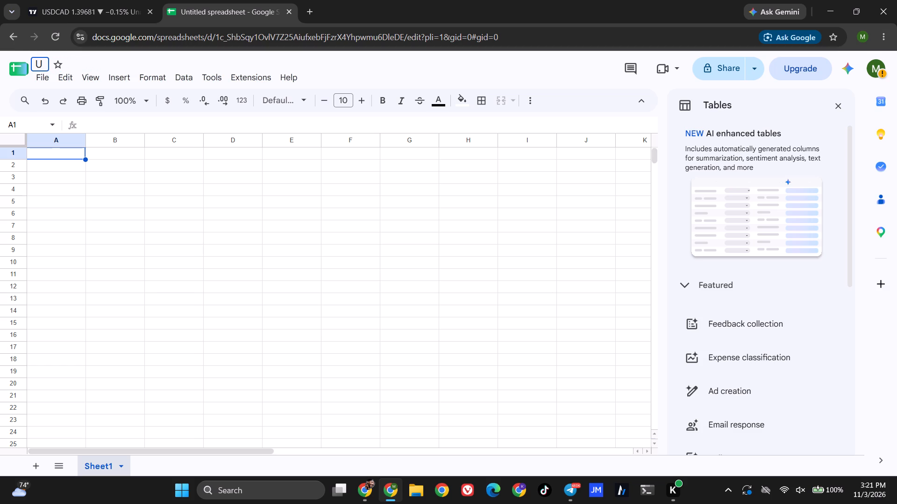
pyautogui.press('s')
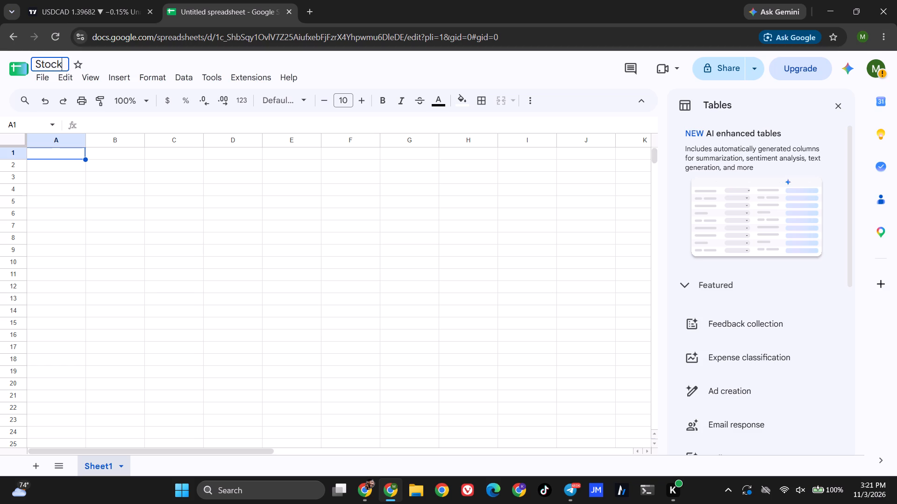
pyautogui.press('space')
pyautogui.press('t')
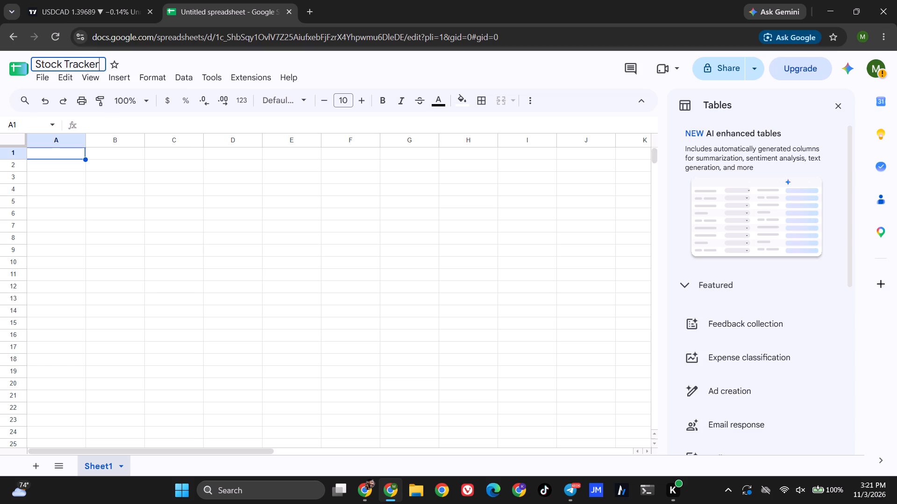
# Enter the column header Company in cell A1 and move to cell A2.
pyautogui.doubleClick(58, 157)
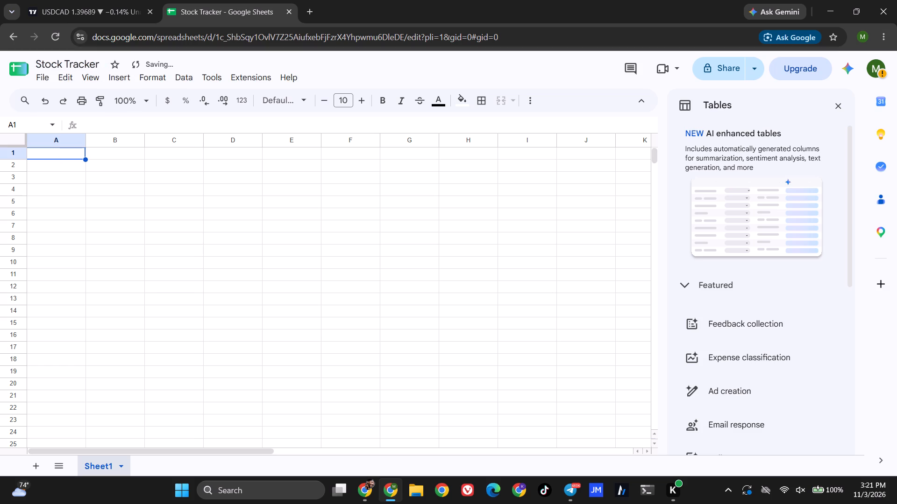
pyautogui.write('omp')
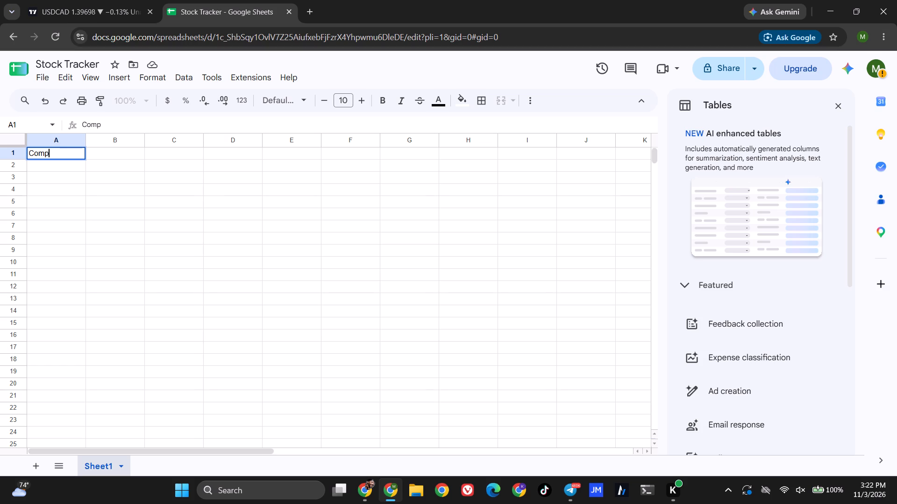
pyautogui.write('any')
pyautogui.press('Down')
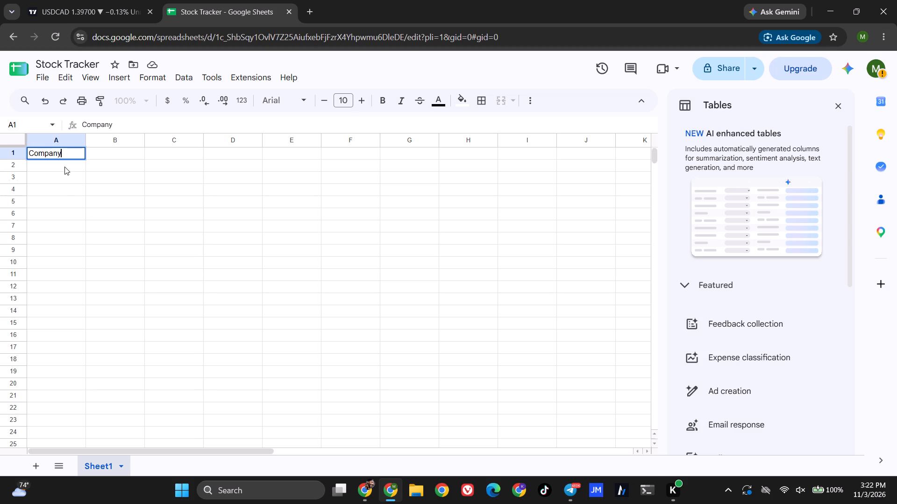
pyautogui.click(64, 165)
pyautogui.click(66, 177)
pyautogui.click(63, 165)
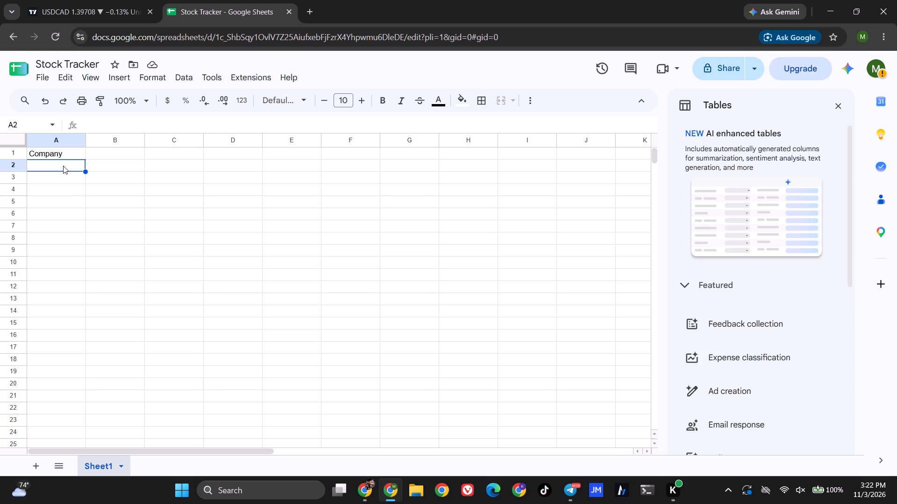
# Close the Tables side panel.
pyautogui.click(845, 106)
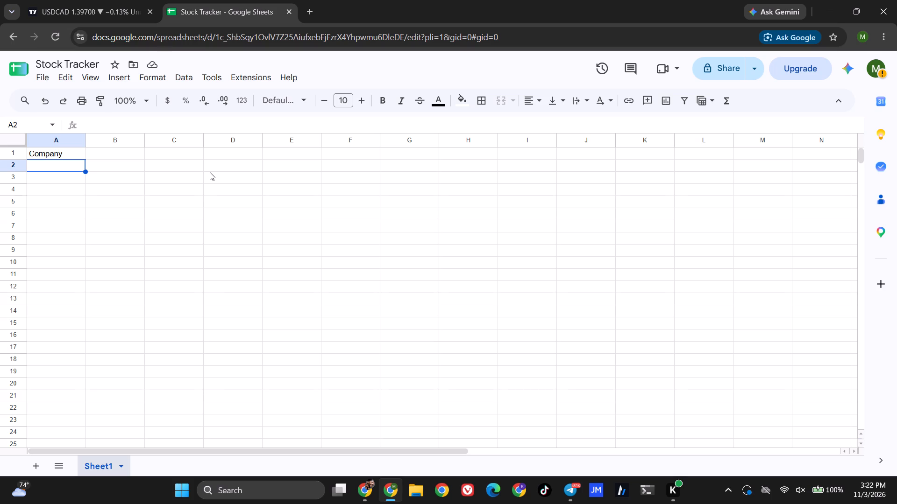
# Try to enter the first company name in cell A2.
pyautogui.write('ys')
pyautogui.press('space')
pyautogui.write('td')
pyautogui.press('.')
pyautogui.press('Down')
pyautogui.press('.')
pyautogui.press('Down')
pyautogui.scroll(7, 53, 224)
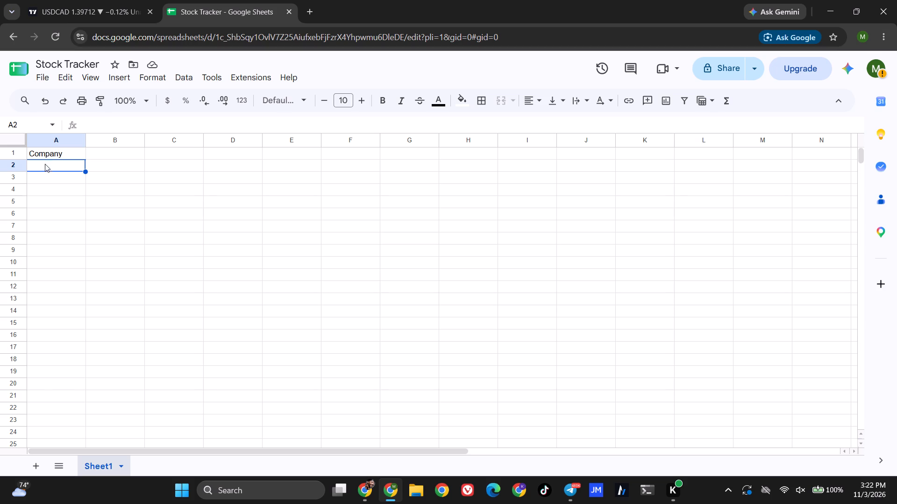
# Enter Infosys Ltd. in cell A2 and ITC Ltd. in cell A3 under the Company header.
pyautogui.doubleClick(45, 163)
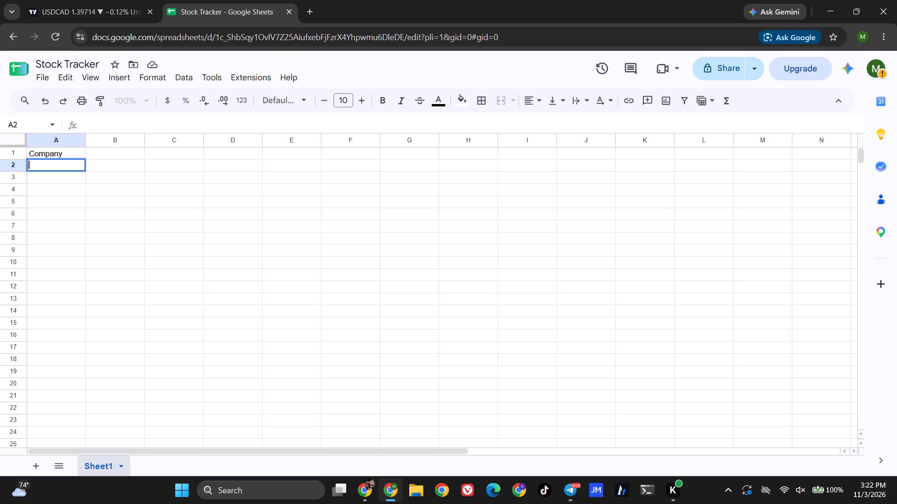
pyautogui.write('fo')
pyautogui.write('sys')
pyautogui.write('td.')
pyautogui.press('Down')
pyautogui.click(37, 178)
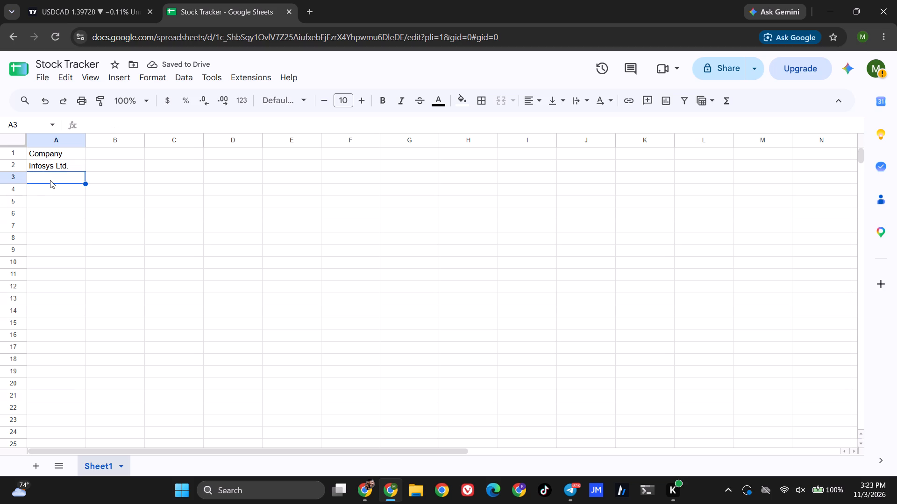
pyautogui.write('ITC')
pyautogui.press('space')
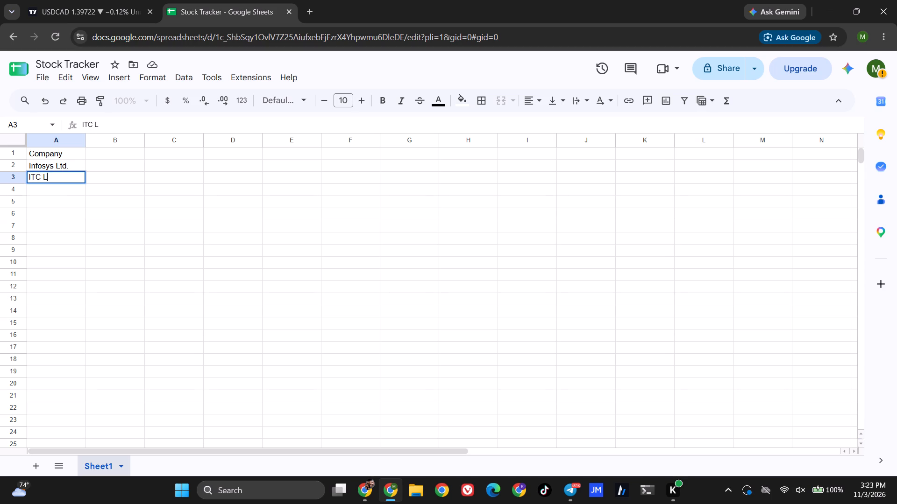
pyautogui.write('td')
pyautogui.press('.')
pyautogui.press('Down')
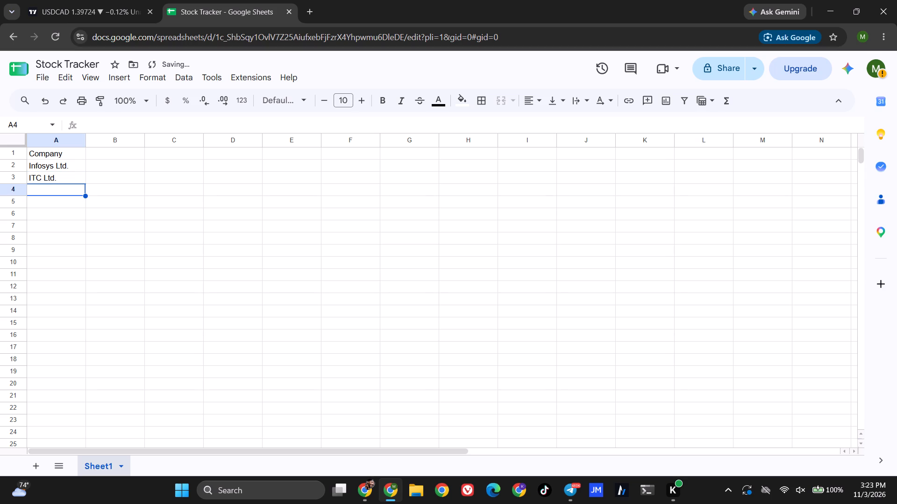
# Enter ICICI Bank Ltd. in cell A4 and State Bank of India in cell A5.
pyautogui.write('IC')
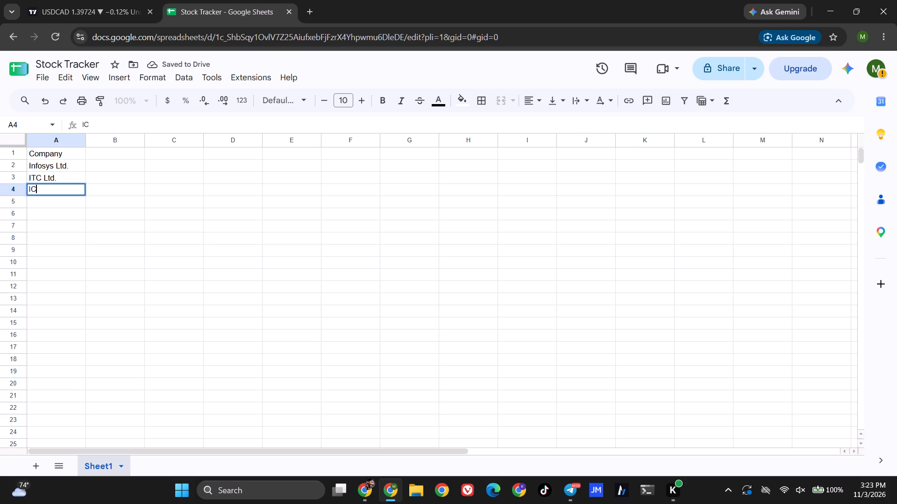
pyautogui.write('ICI')
pyautogui.press('space')
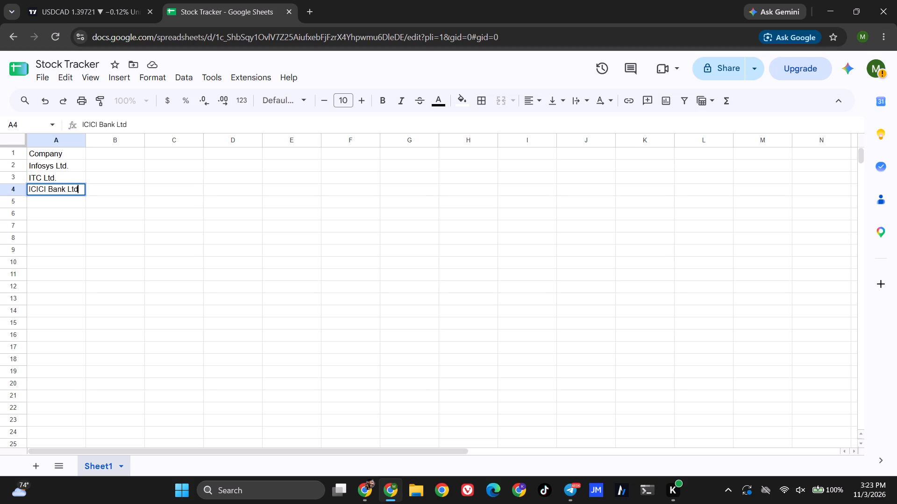
pyautogui.press('Down')
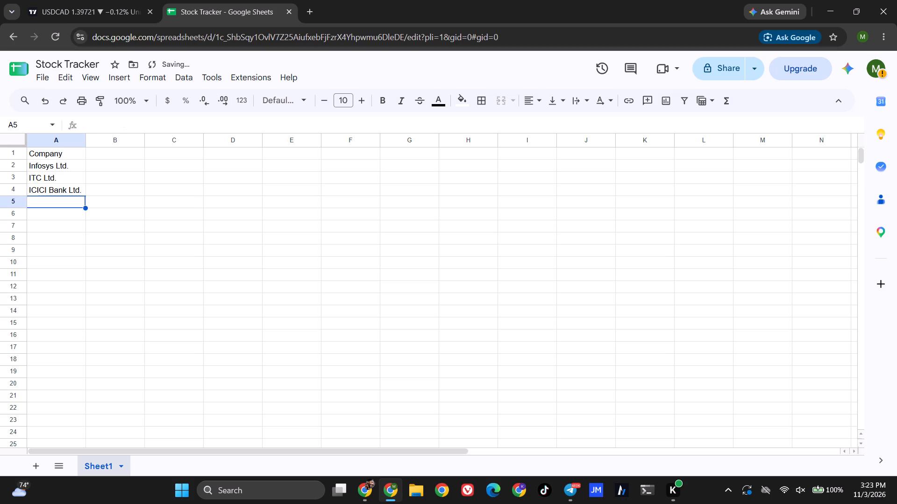
pyautogui.press('s')
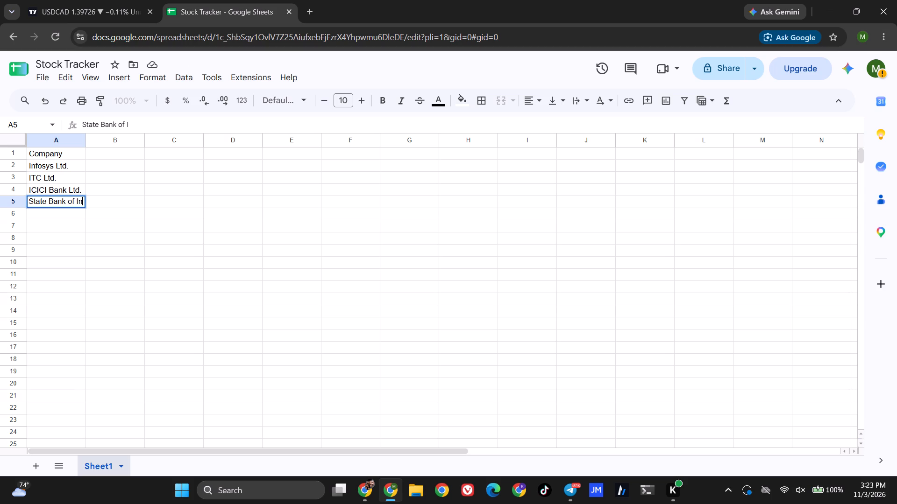
pyautogui.press('Down')
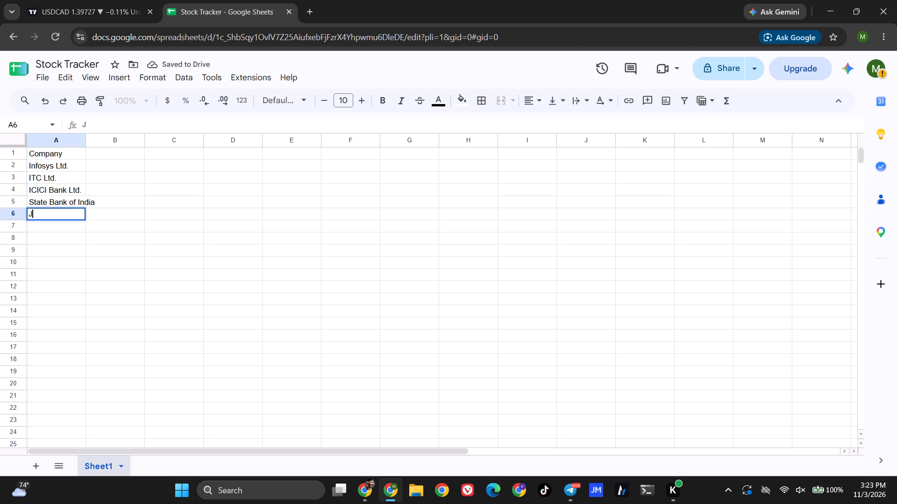
# Enter JSW Steel Ltd. in cell A6 of the Company column.
pyautogui.write('SW')
pyautogui.press('space')
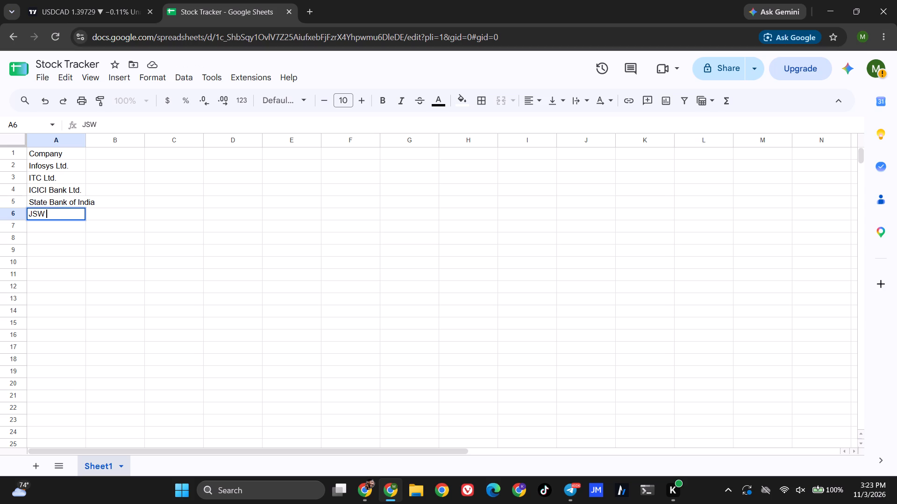
pyautogui.press('s')
pyautogui.write('l')
pyautogui.press('space')
pyautogui.press('BackSpace')
pyautogui.write('td')
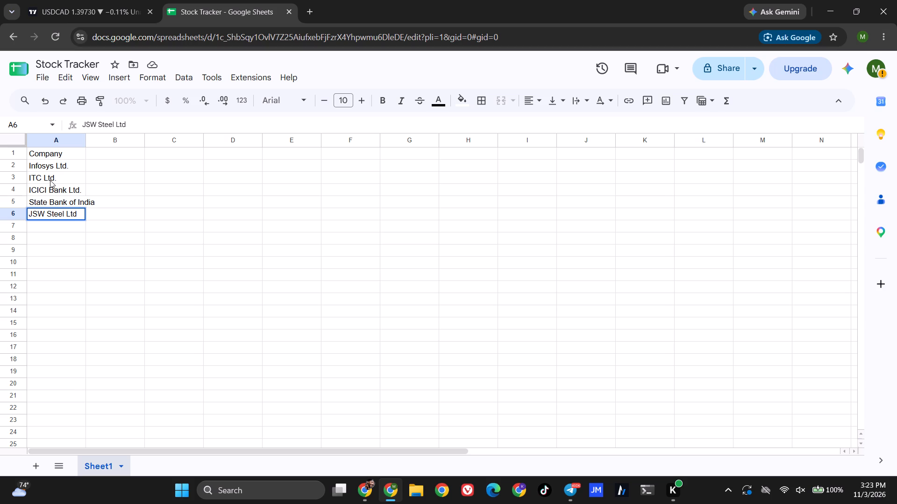
pyautogui.press('.')
pyautogui.press('Down')
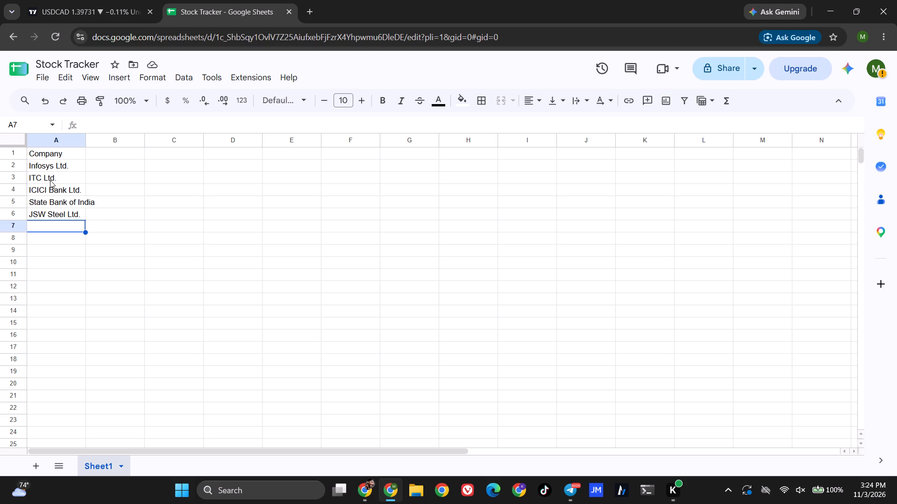
# Enter Cipla Ltd. in cell A7 and Wipro Ltd. in cell A8 of the Company column.
pyautogui.write('ipla')
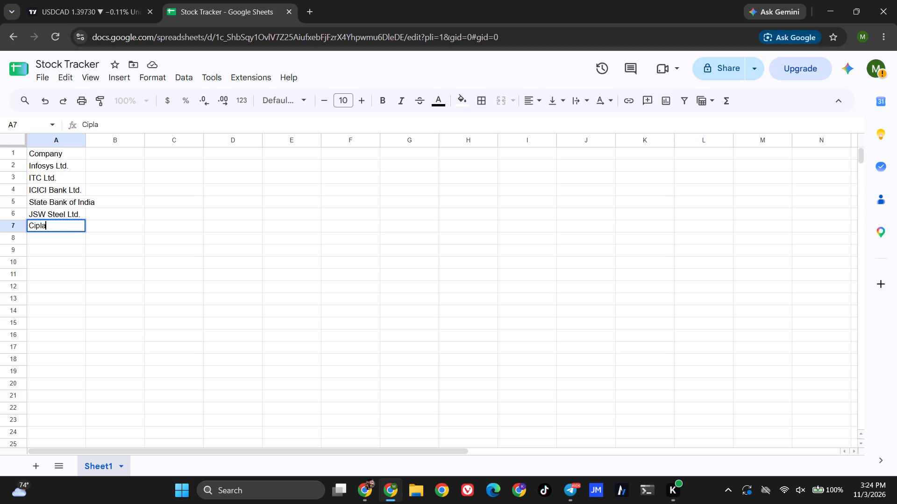
pyautogui.press('space')
pyautogui.write('td')
pyautogui.press('.')
pyautogui.press('Down')
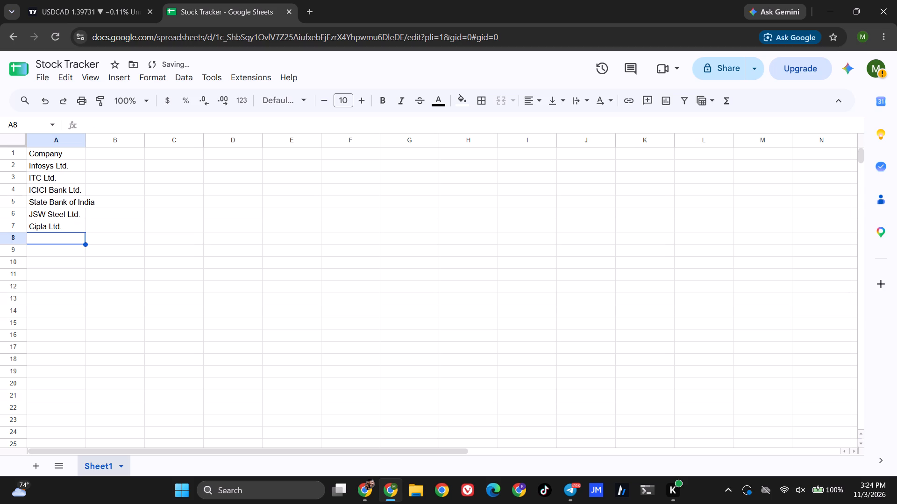
pyautogui.press('w')
pyautogui.write('ro')
pyautogui.press('space')
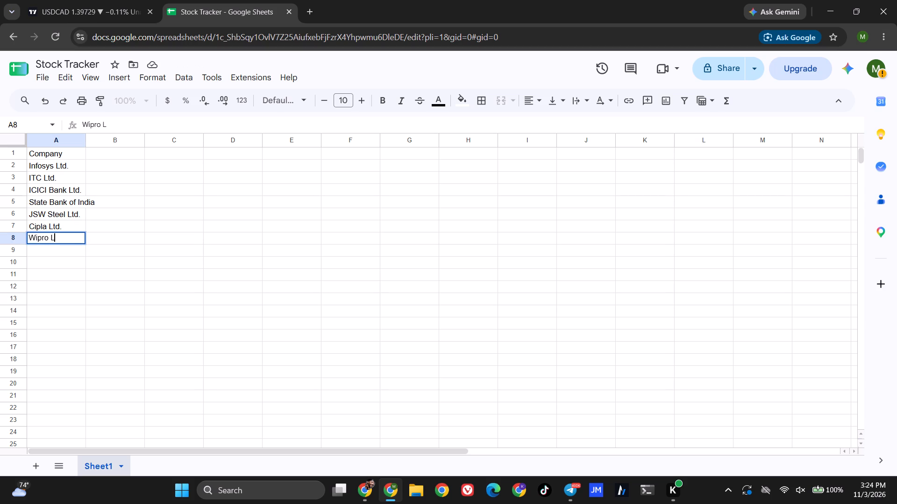
pyautogui.write('td')
pyautogui.press('.')
pyautogui.press('Down')
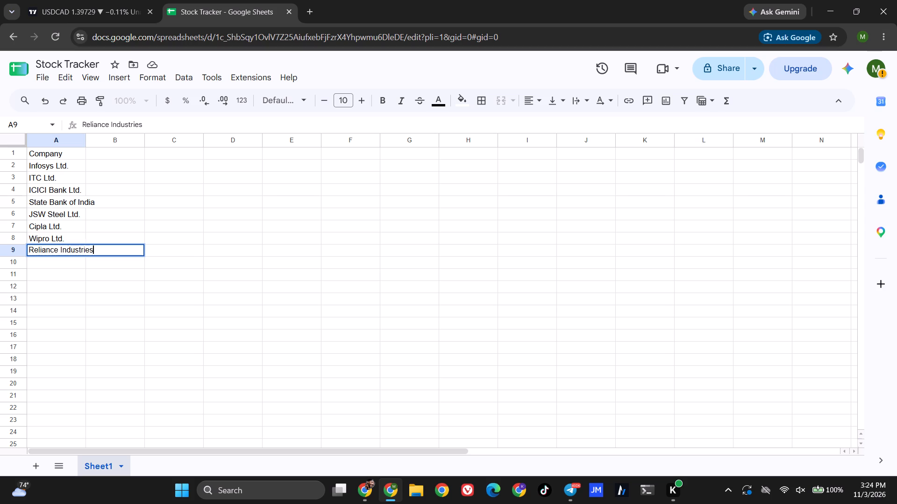
# Enter Reliance Industries Ltd. in cell A9 and Titan Company Ltd. in cell A10.
pyautogui.press('space')
pyautogui.press('Down')
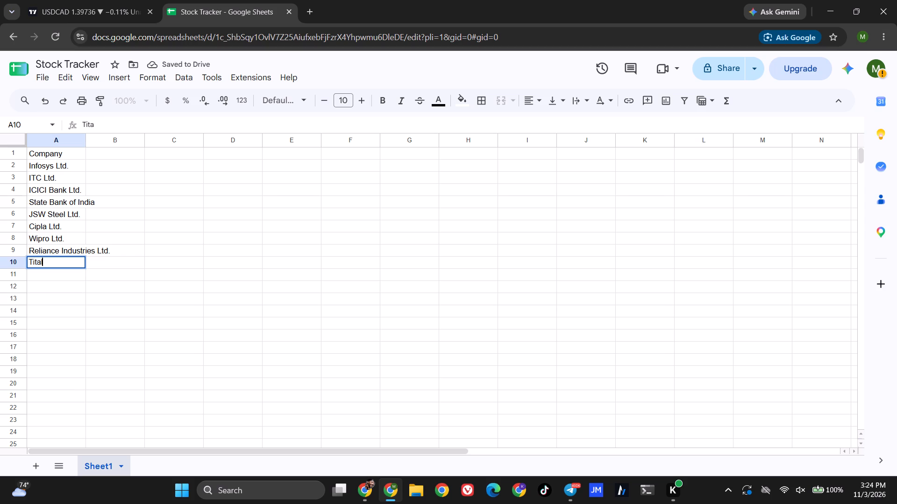
pyautogui.press('BackSpace')
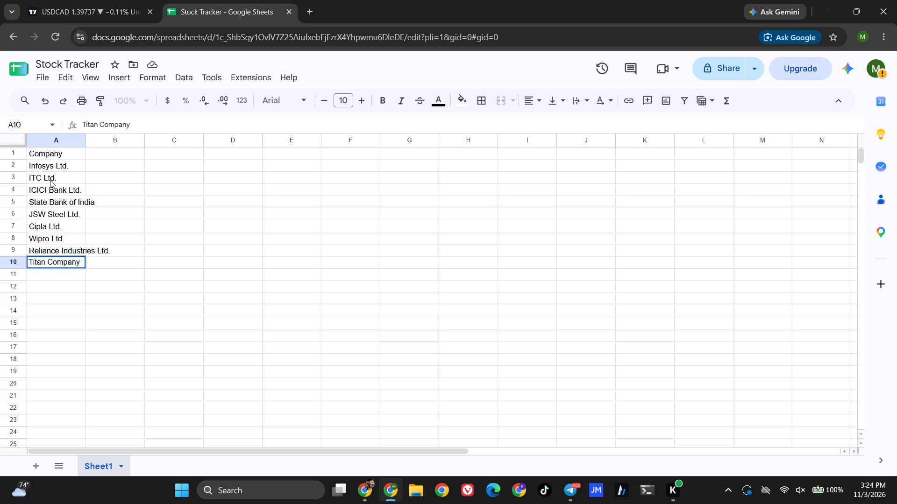
pyautogui.press('Down')
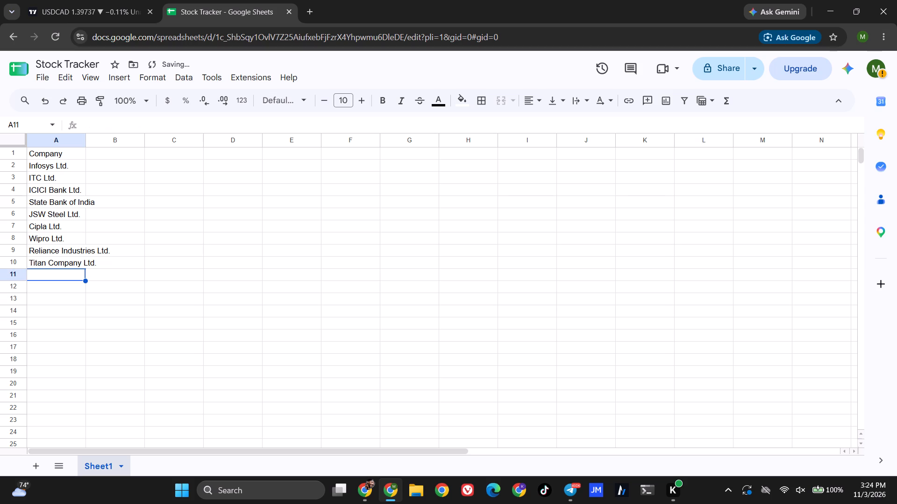
# Enter Axis Bank Ltd. in cell A11 as the last company in the list.
pyautogui.press('a')
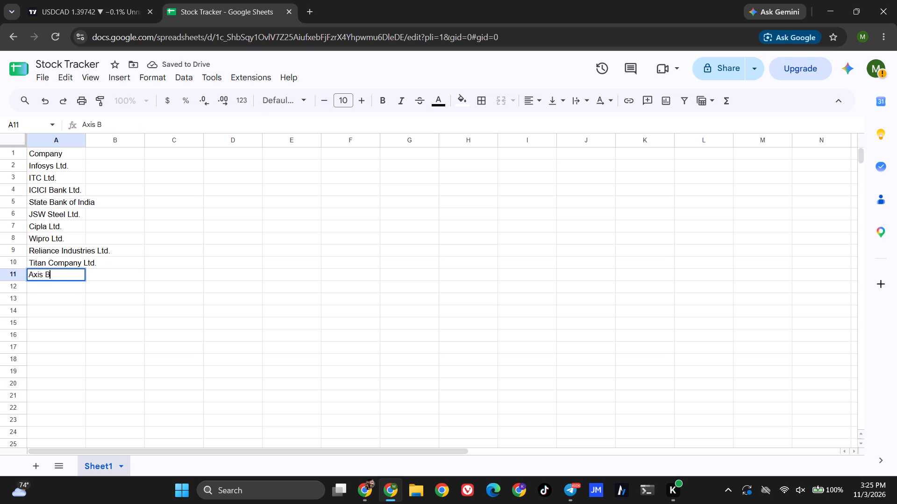
pyautogui.write('ank')
pyautogui.press('space')
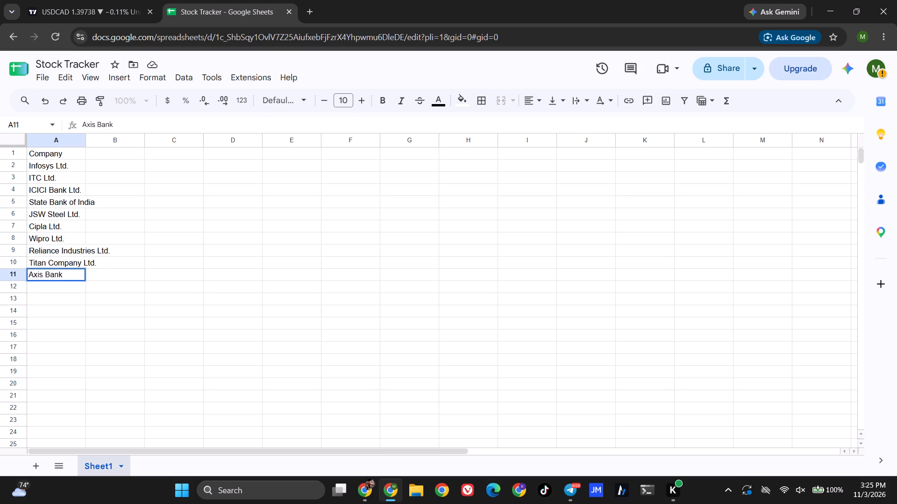
pyautogui.write('l')
pyautogui.press('BackSpace')
pyautogui.write('d.')
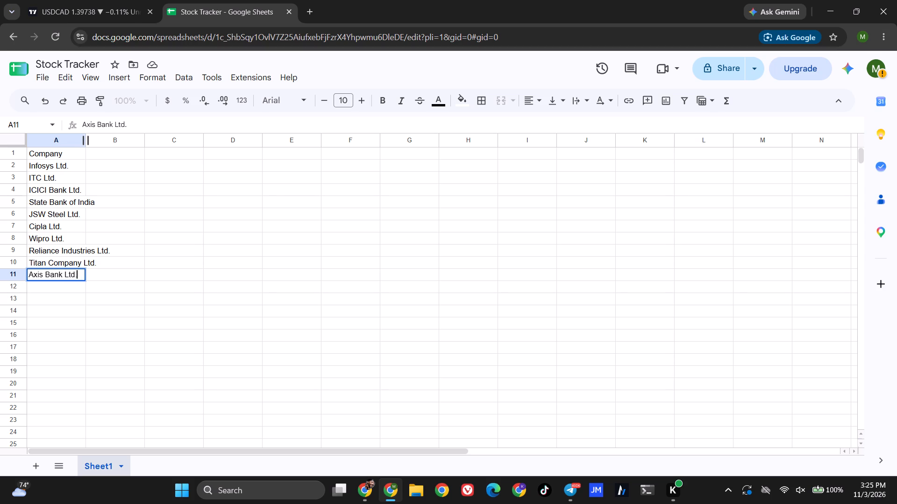
# Widen column A so that the longest company name fits inside it.
pyautogui.moveTo(86, 140); pyautogui.dragTo(119, 146)
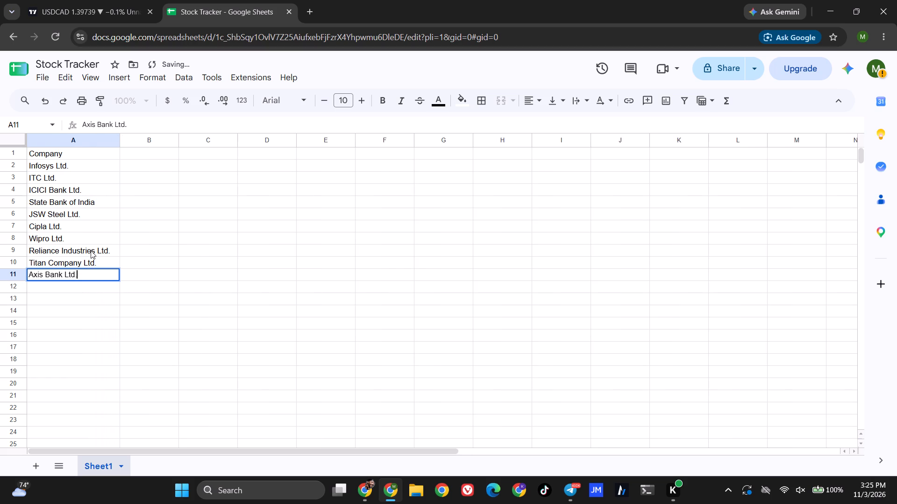
# Enter Logo as the column header in cell B1, beside the Company header.
pyautogui.click(135, 152)
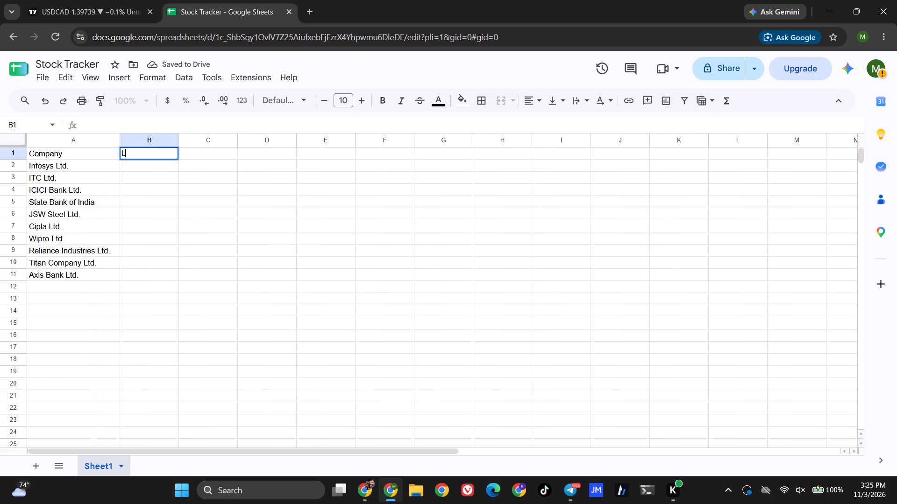
pyautogui.press('BackSpace')
pyautogui.press('o')
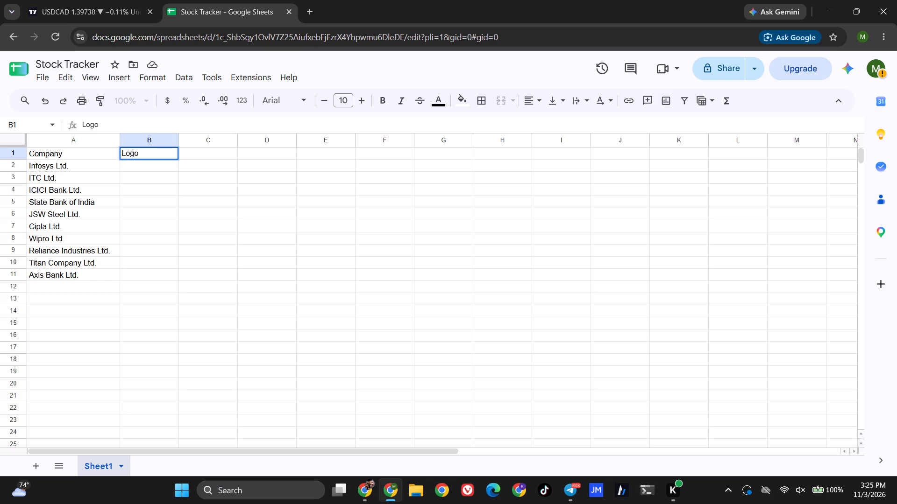
# Copy the company name from cell A2 and search Google for "Infosys Ltd. logo" in a new browser tab.
pyautogui.doubleClick(72, 166)
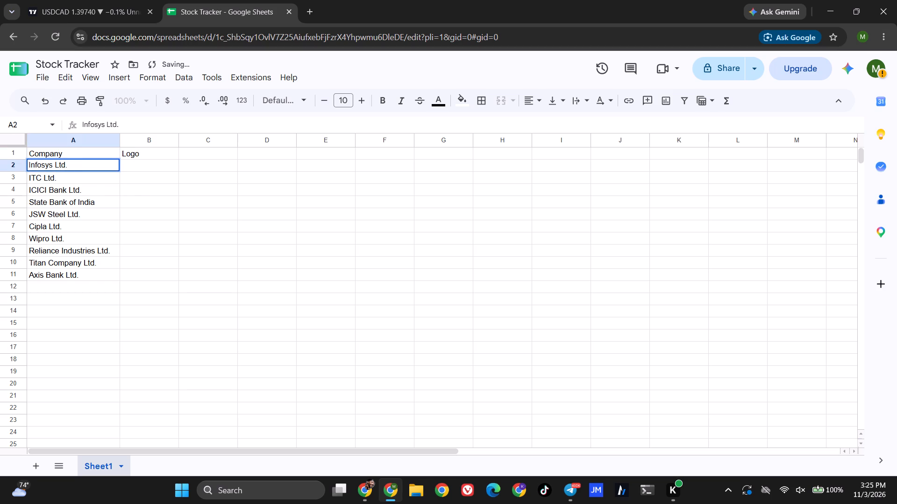
pyautogui.moveTo(72, 166); pyautogui.dragTo(28, 163)
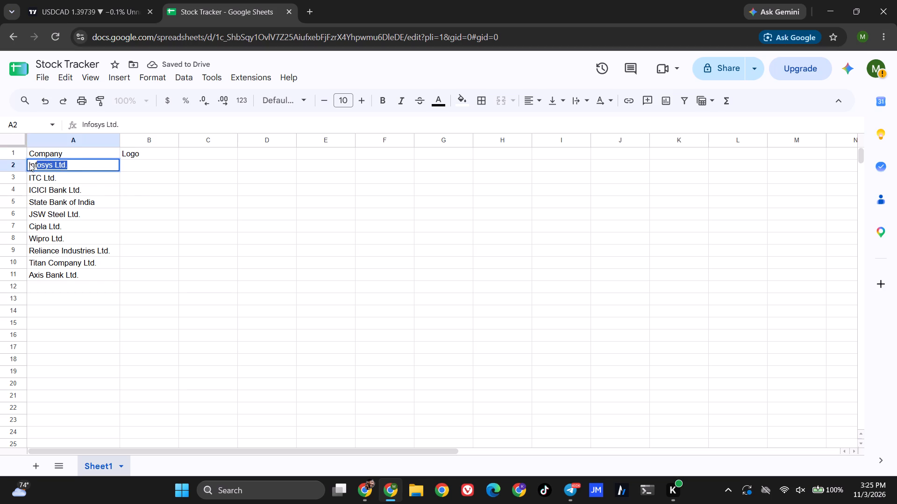
pyautogui.rightClick(42, 166)
pyautogui.click(84, 242)
pyautogui.click(309, 13)
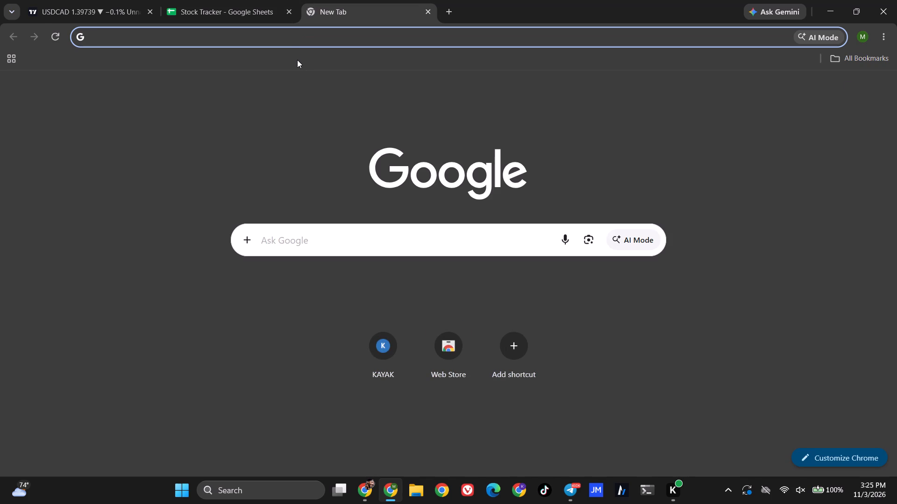
pyautogui.hotkey('ctrl', 'v')
pyautogui.press('space')
pyautogui.write('logo')
pyautogui.press('Return')
pyautogui.scroll(2, 296, 62)
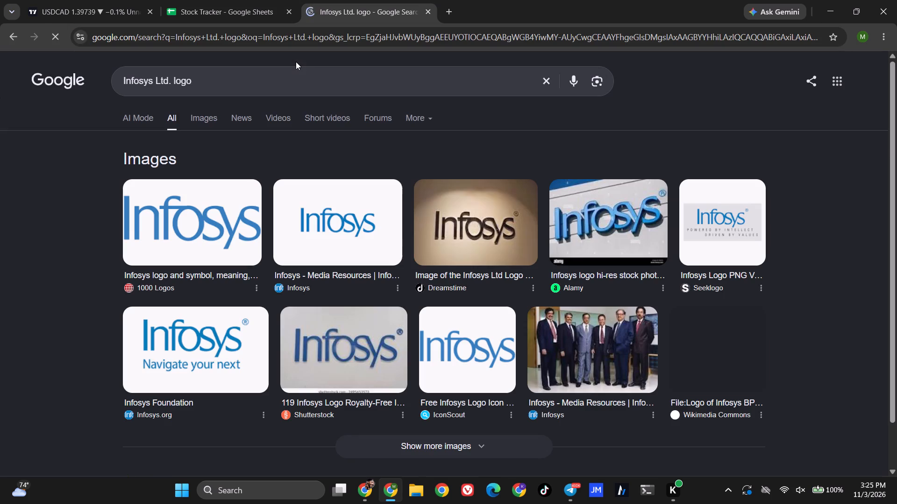
# Save the first Infosys logo image from the search results to the Downloads folder with the file name infoys.
pyautogui.rightClick(221, 208)
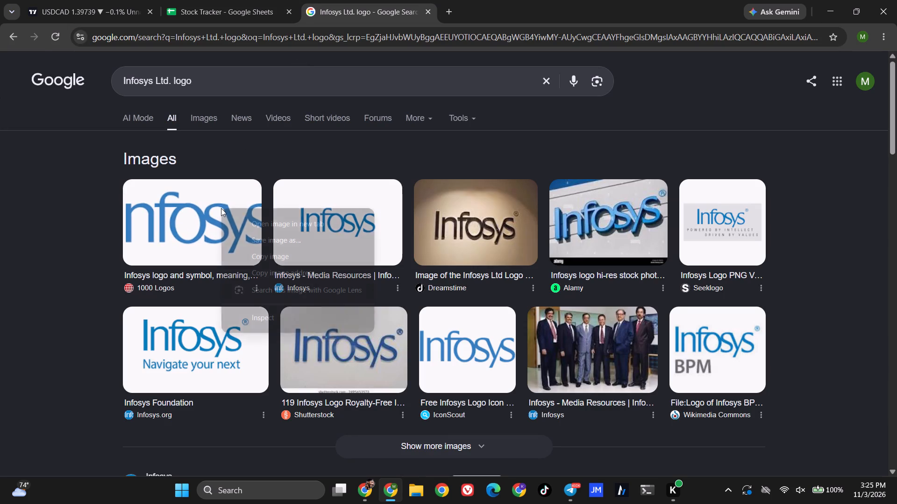
pyautogui.click(269, 246)
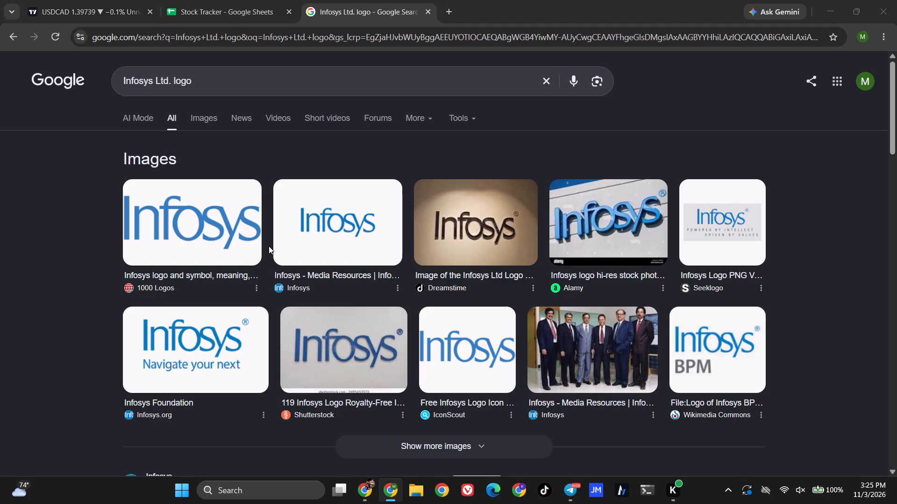
pyautogui.write('infoys')
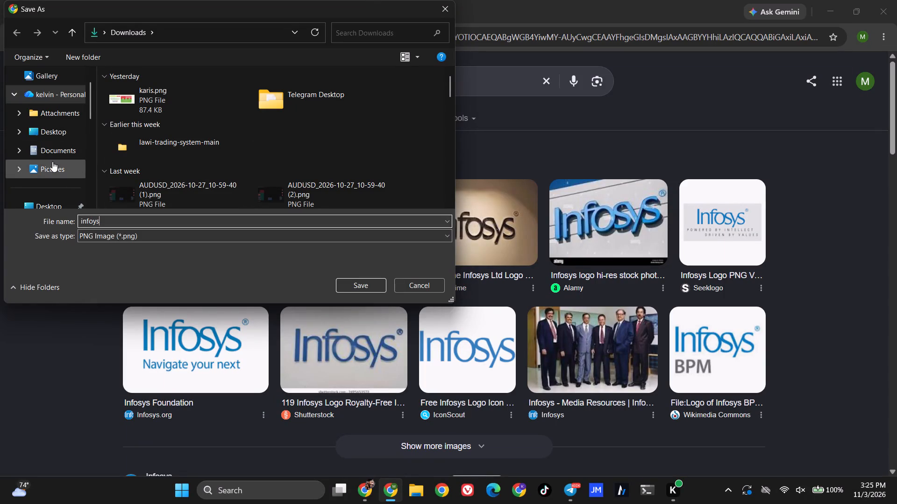
pyautogui.scroll(-2, 53, 167)
pyautogui.click(50, 115)
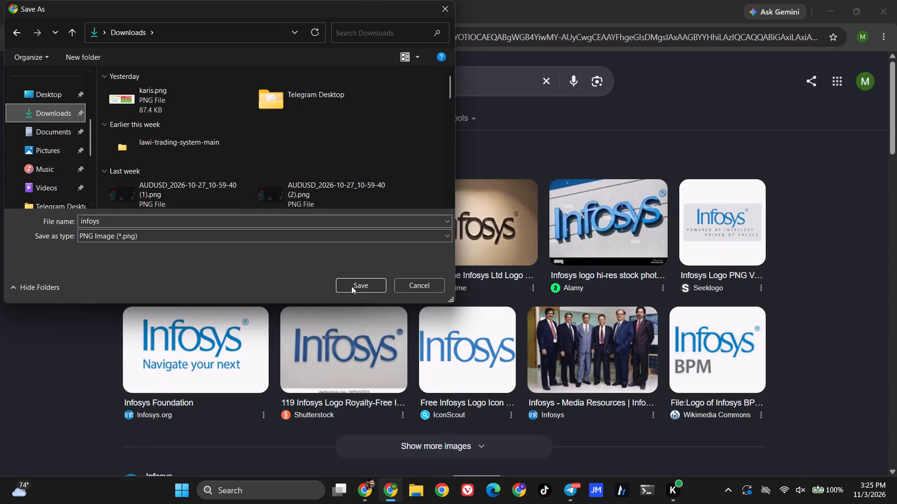
pyautogui.click(363, 282)
# In the Stock Tracker sheet, insert the uploaded infoys.png from Downloads as an in-cell image in cell B2.
pyautogui.click(231, 12)
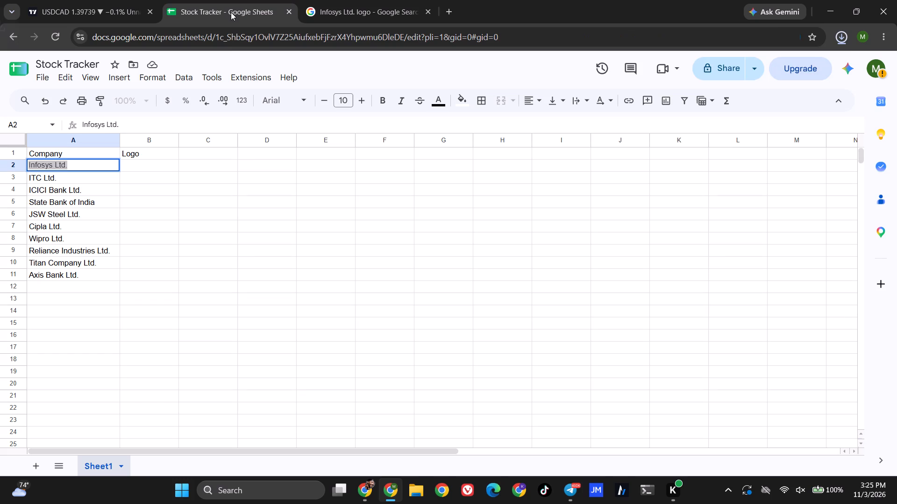
pyautogui.click(147, 162)
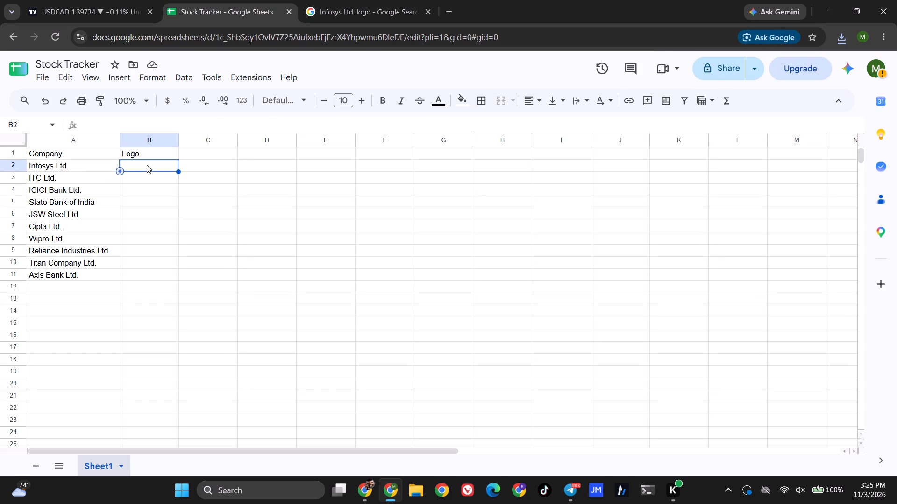
pyautogui.rightClick(147, 166)
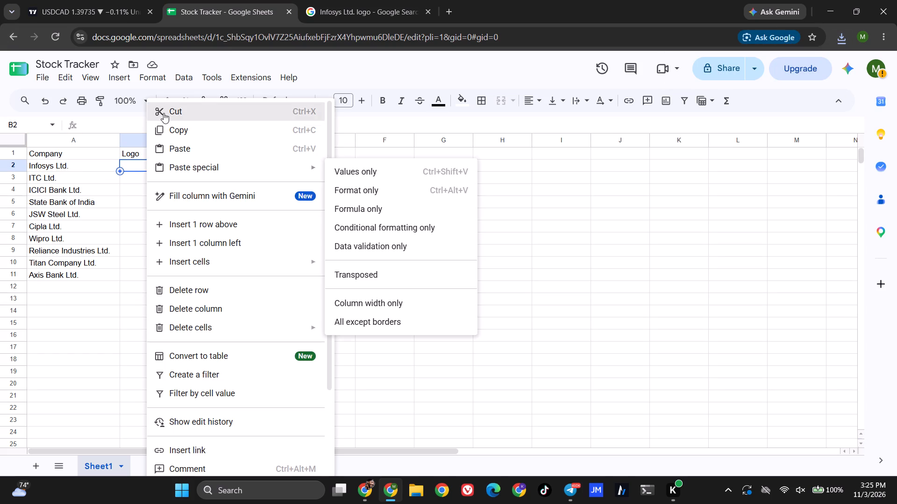
pyautogui.click(126, 168)
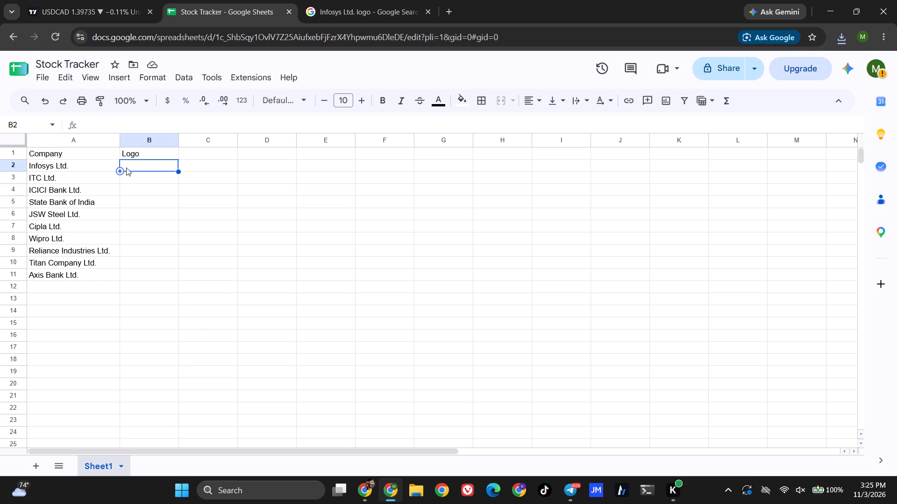
pyautogui.click(126, 81)
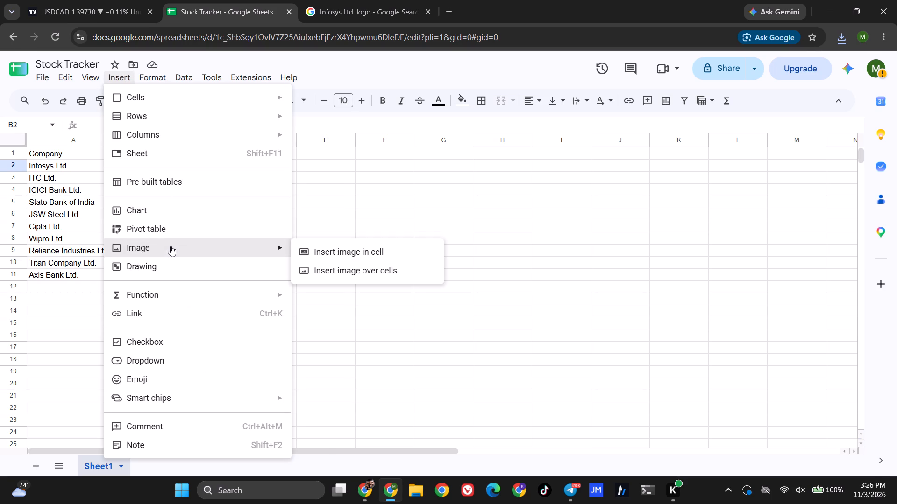
pyautogui.click(315, 249)
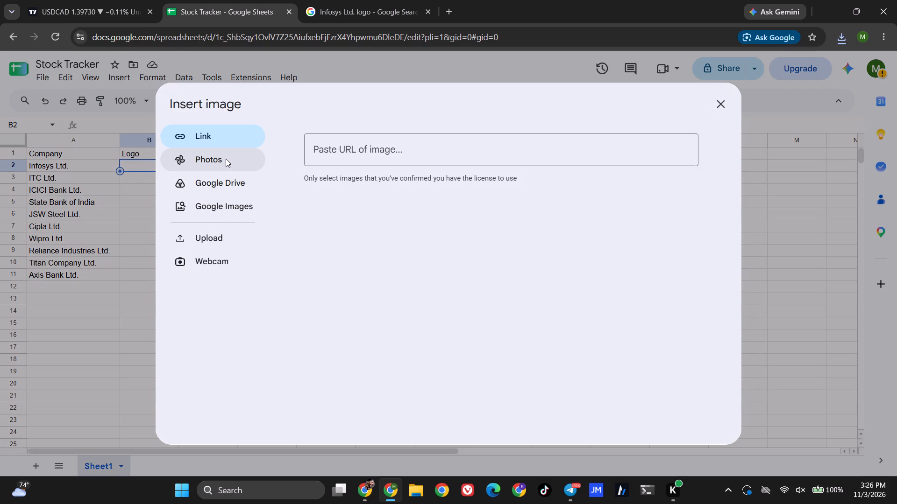
pyautogui.click(219, 233)
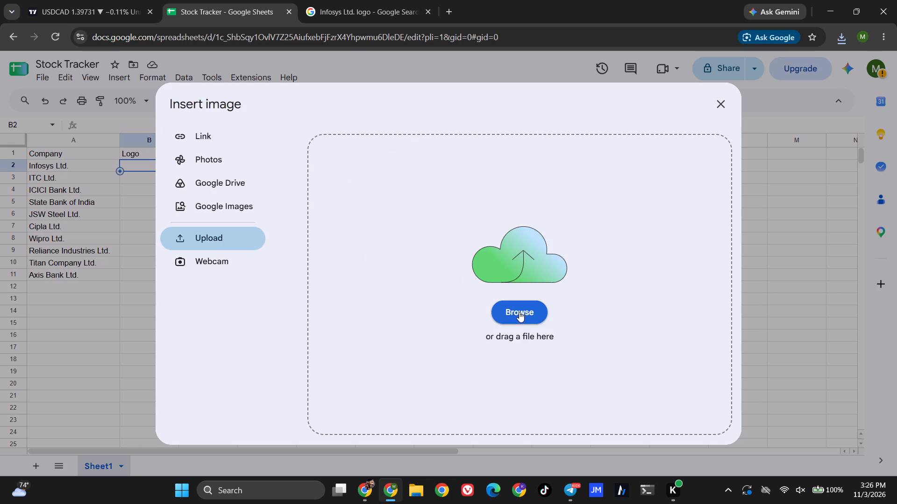
pyautogui.click(519, 312)
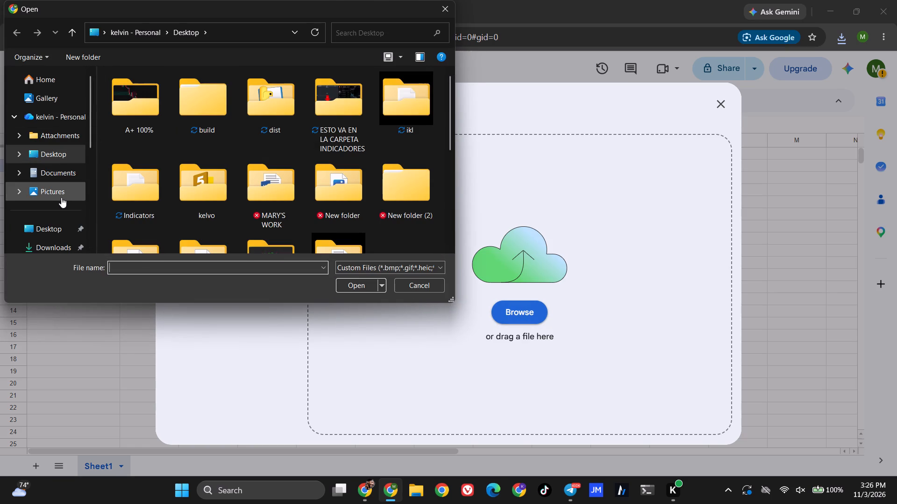
pyautogui.click(57, 245)
pyautogui.click(148, 98)
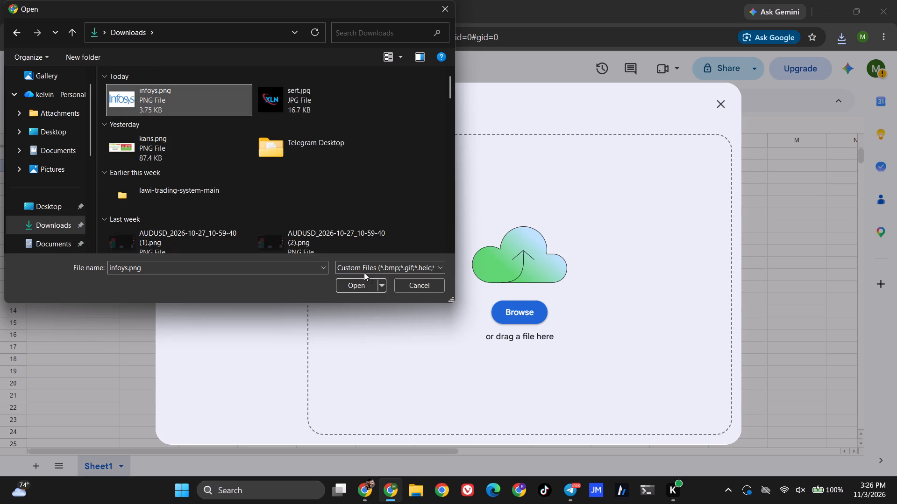
pyautogui.click(364, 285)
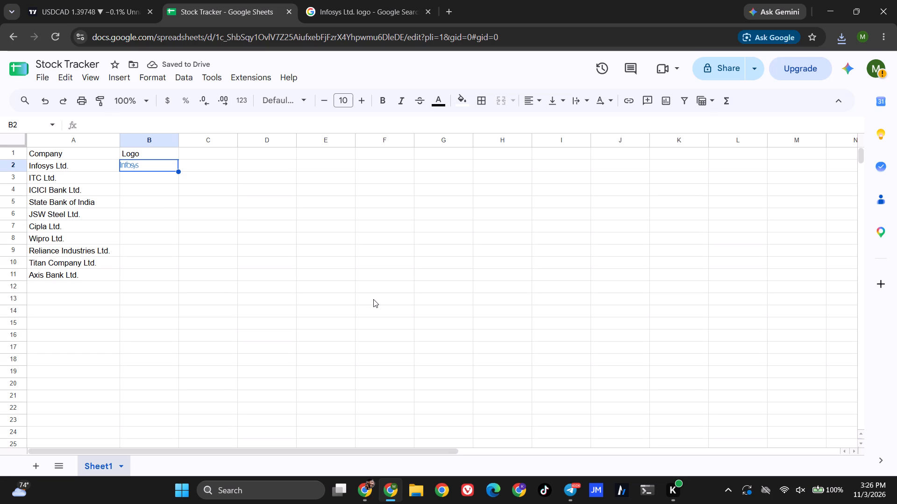
# Copy the company name from cell A3, search Google Images for "ITC Ltd." and insert the ITC Enduring Value logo in cell B3.
pyautogui.click(149, 174)
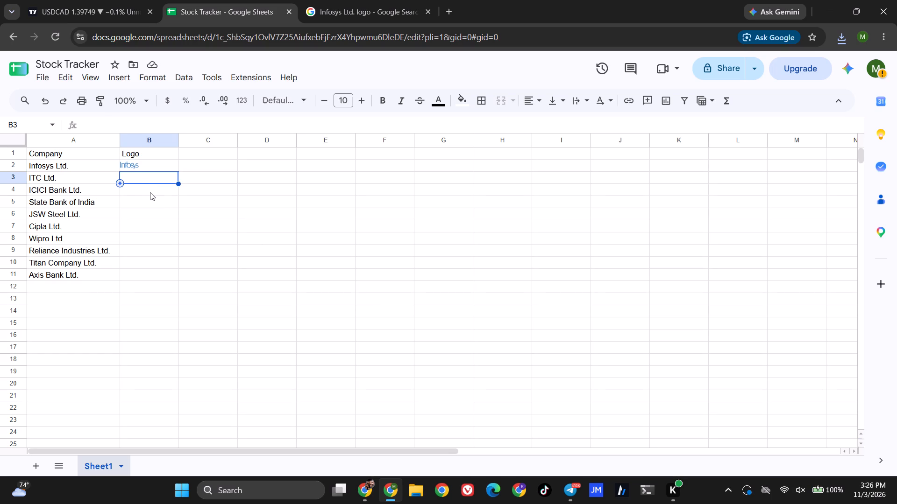
pyautogui.moveTo(72, 174); pyautogui.dragTo(31, 179)
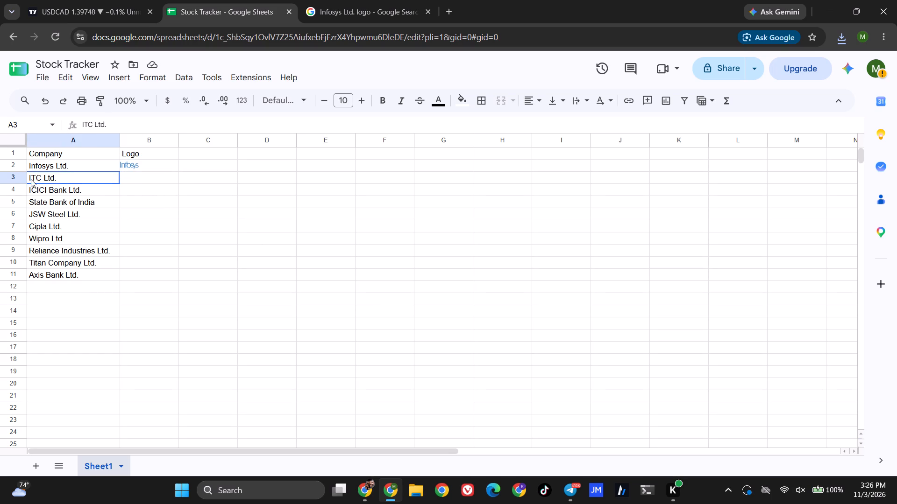
pyautogui.tripleClick(69, 180)
pyautogui.click(68, 178)
pyautogui.rightClick(41, 178)
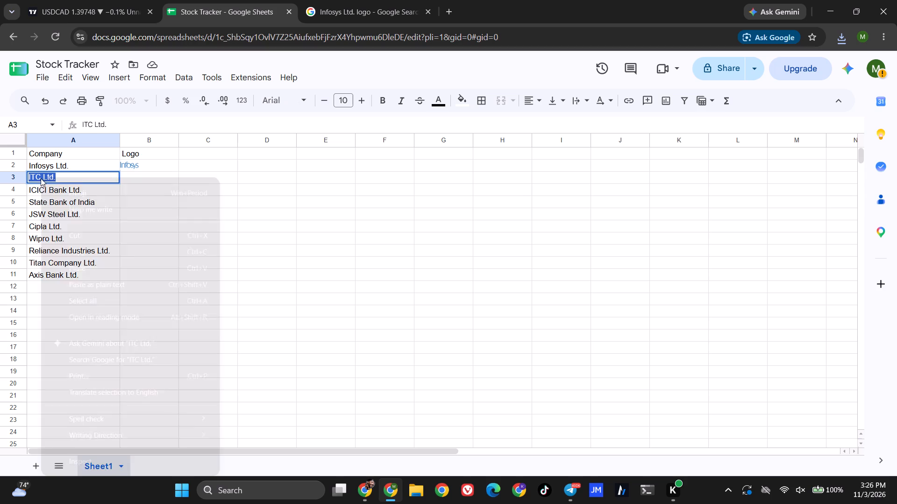
pyautogui.click(81, 249)
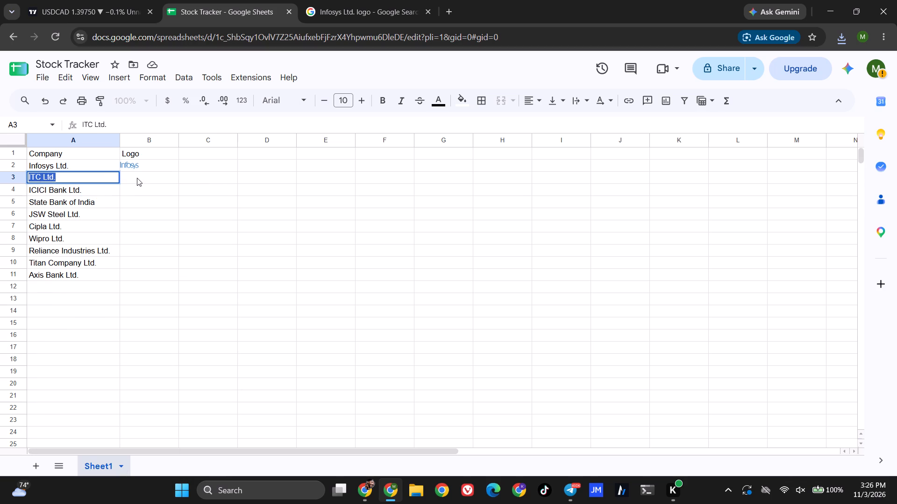
pyautogui.click(137, 178)
pyautogui.click(130, 79)
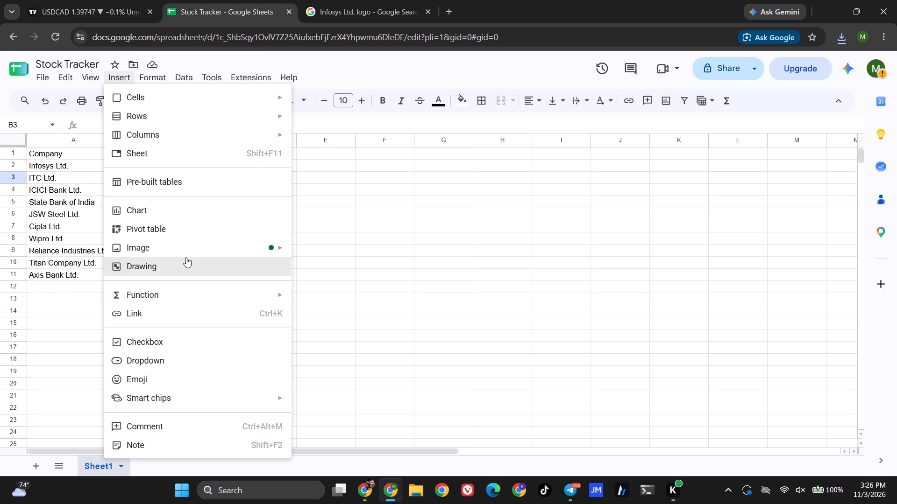
pyautogui.click(319, 252)
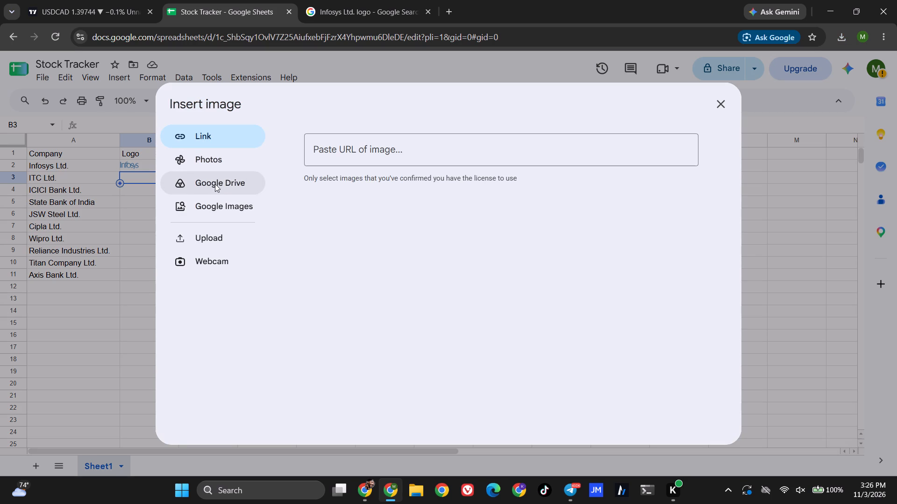
pyautogui.click(215, 197)
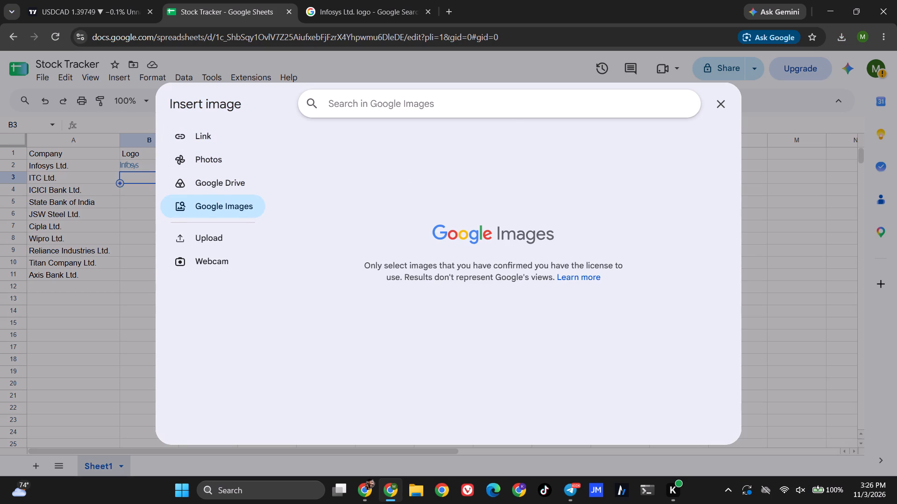
pyautogui.rightClick(373, 103)
pyautogui.click(397, 241)
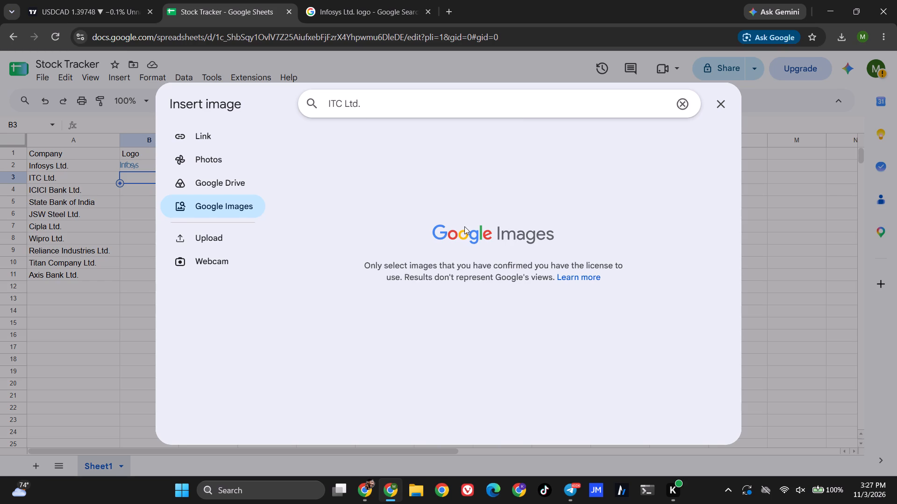
pyautogui.press('Return')
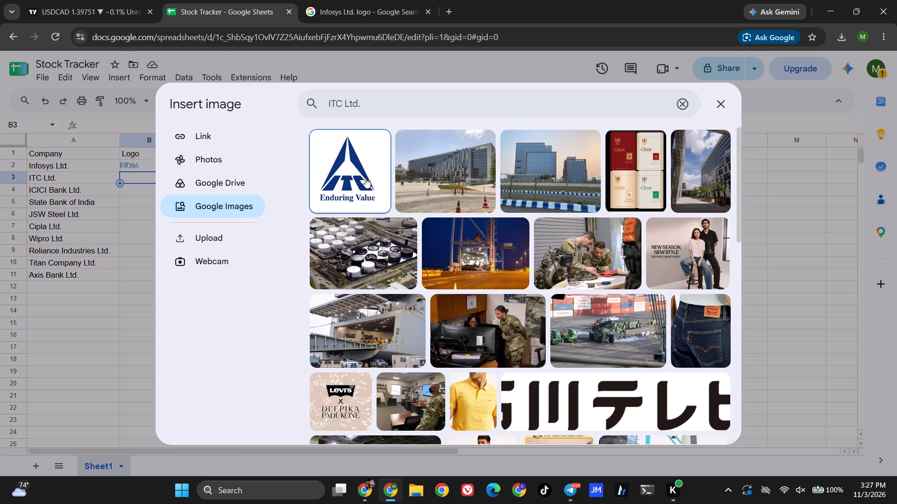
pyautogui.click(365, 178)
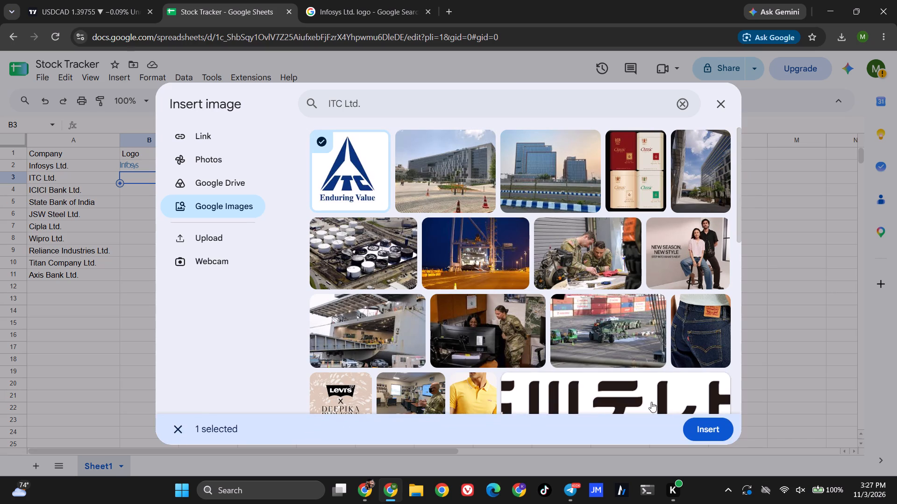
pyautogui.click(707, 440)
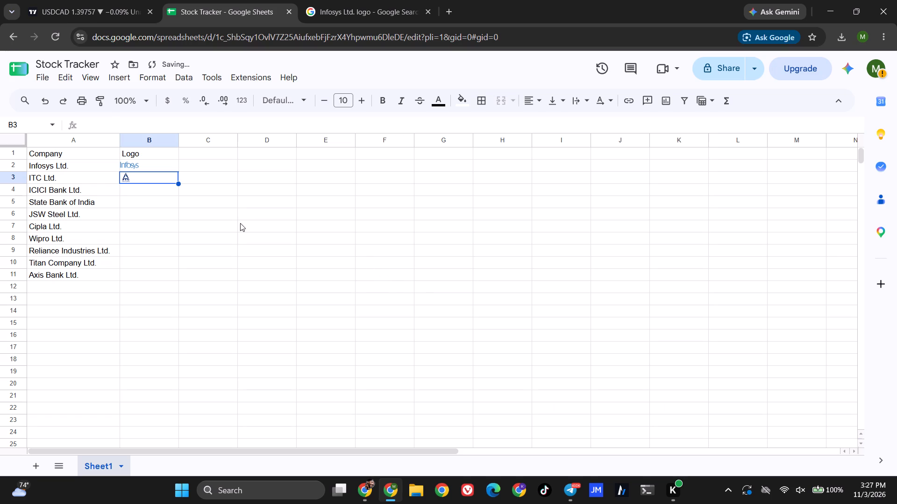
# Using the company name copied from cell A4, search Google Images for "ICICI Bank Ltd. logo" and insert the Nation Connections logo in cell B4.
pyautogui.click(145, 192)
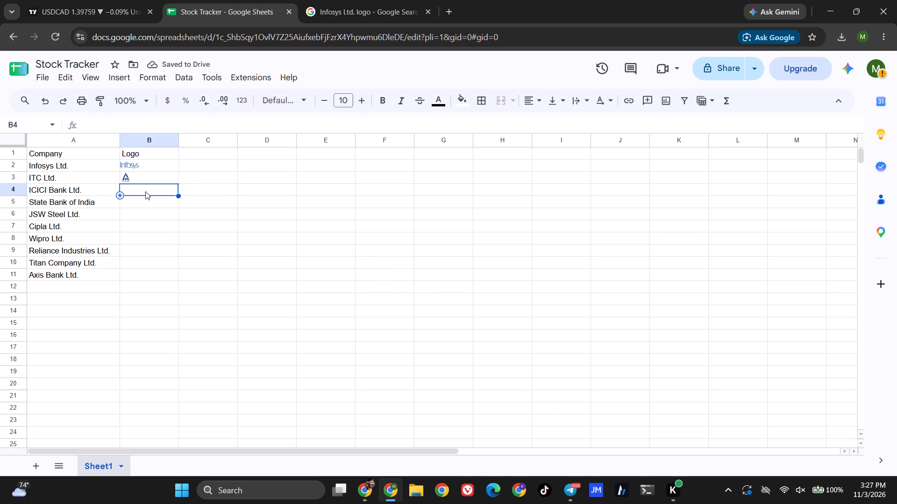
pyautogui.doubleClick(76, 189)
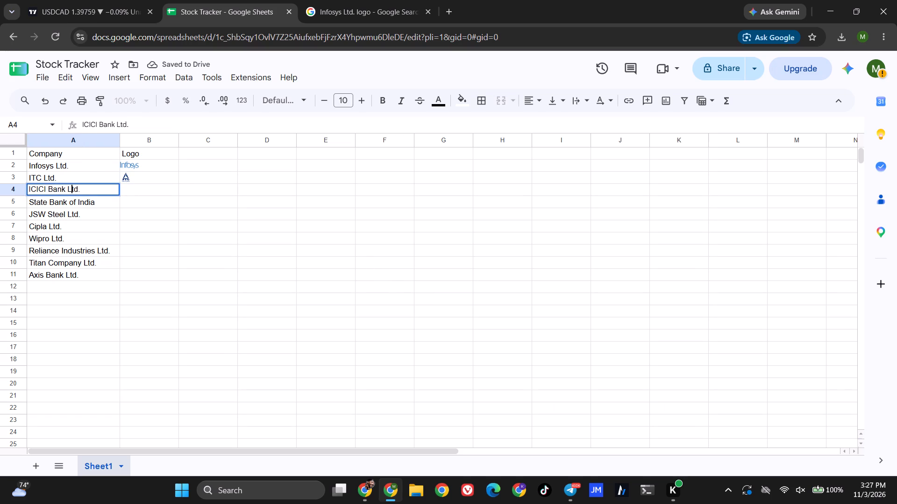
pyautogui.doubleClick(72, 189)
pyautogui.doubleClick(72, 189)
pyautogui.rightClick(72, 189)
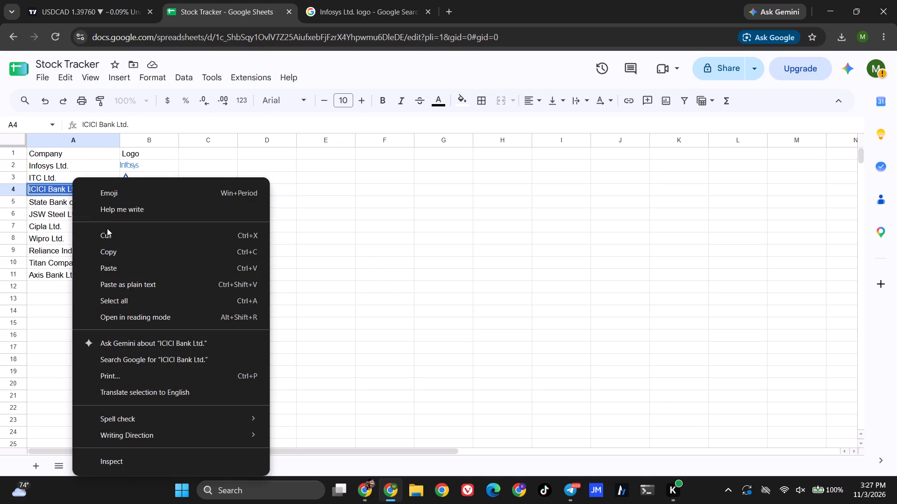
pyautogui.click(109, 255)
pyautogui.click(144, 194)
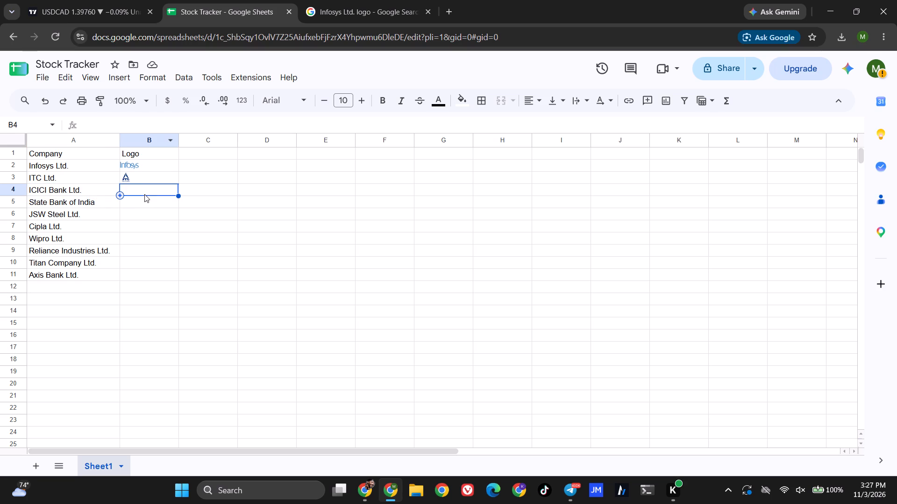
pyautogui.click(114, 78)
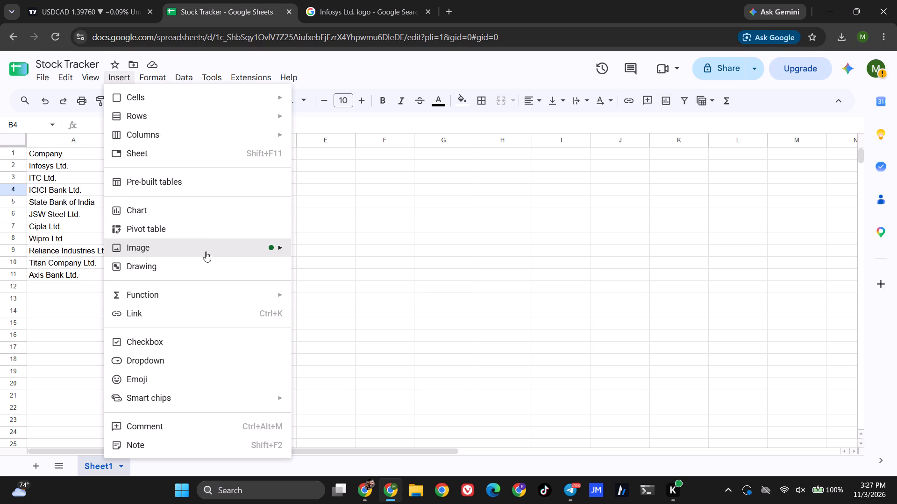
pyautogui.click(340, 253)
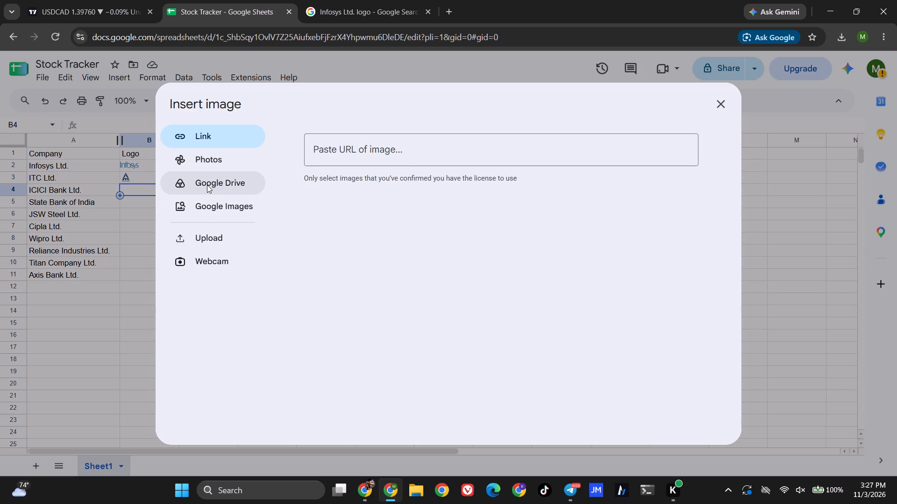
pyautogui.click(209, 205)
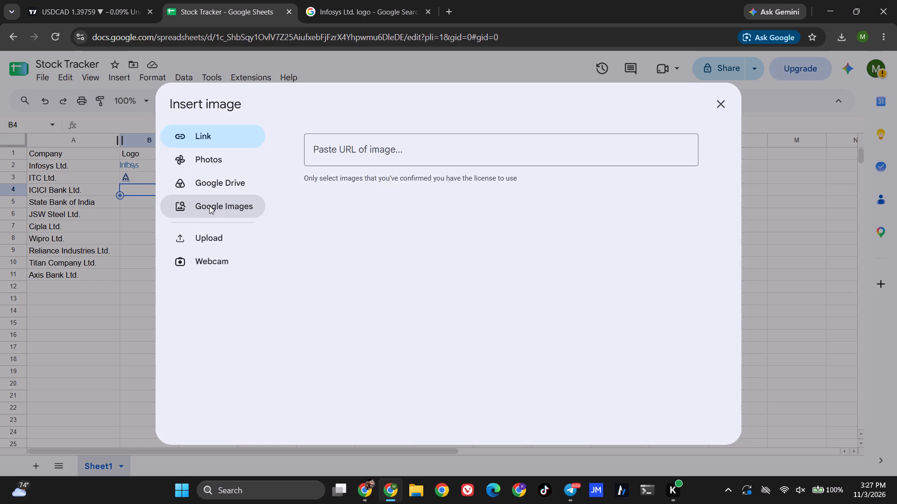
pyautogui.hotkey('ctrl', 'v')
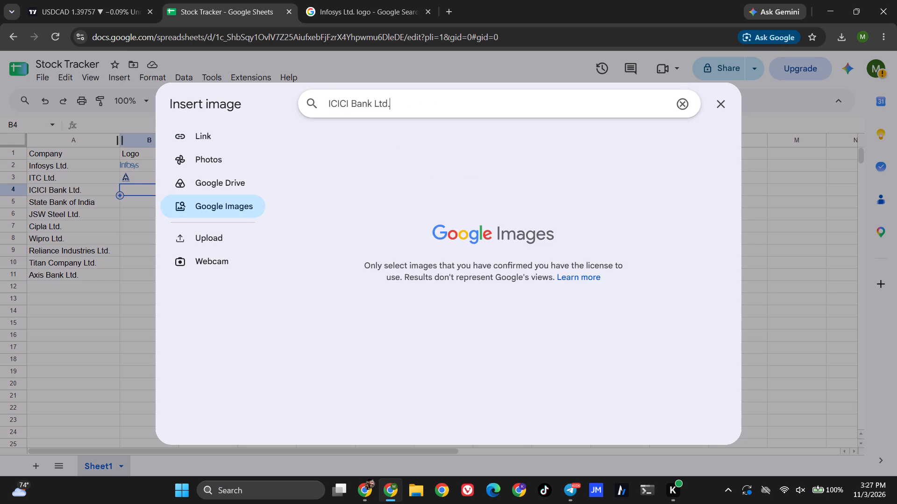
pyautogui.press('space')
pyautogui.write('logo')
pyautogui.press('Return')
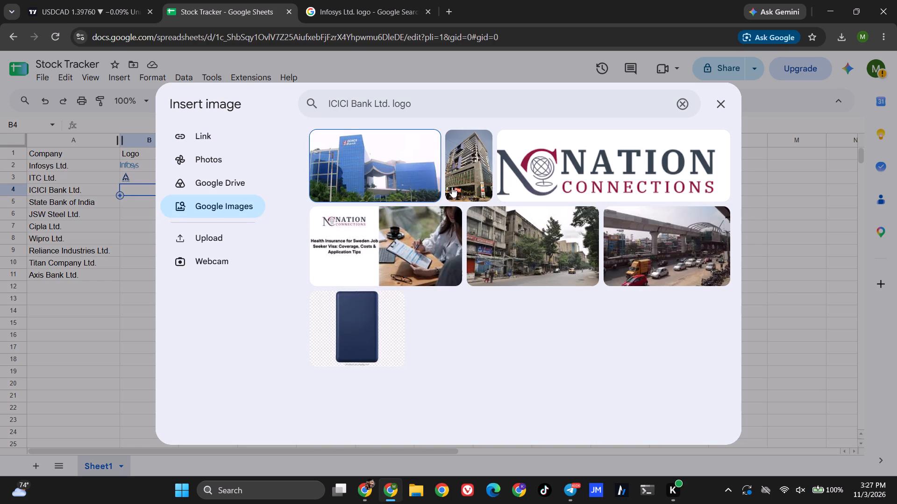
pyautogui.click(551, 165)
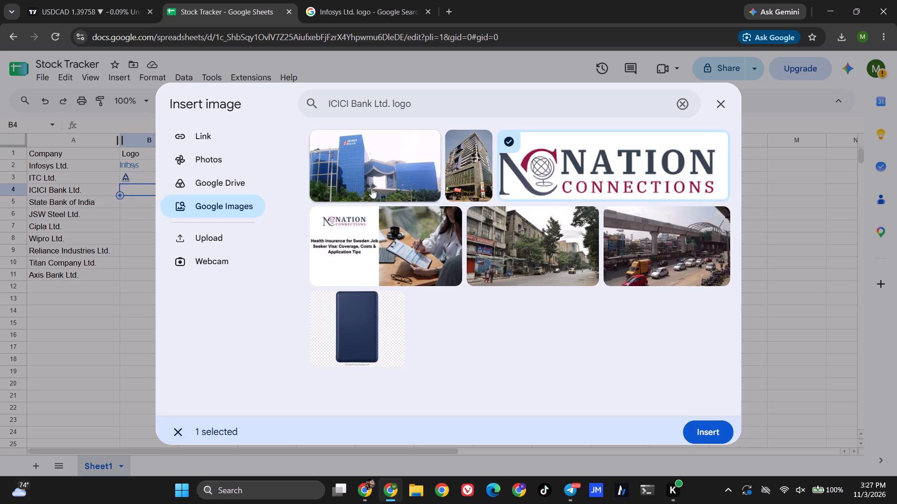
pyautogui.click(702, 428)
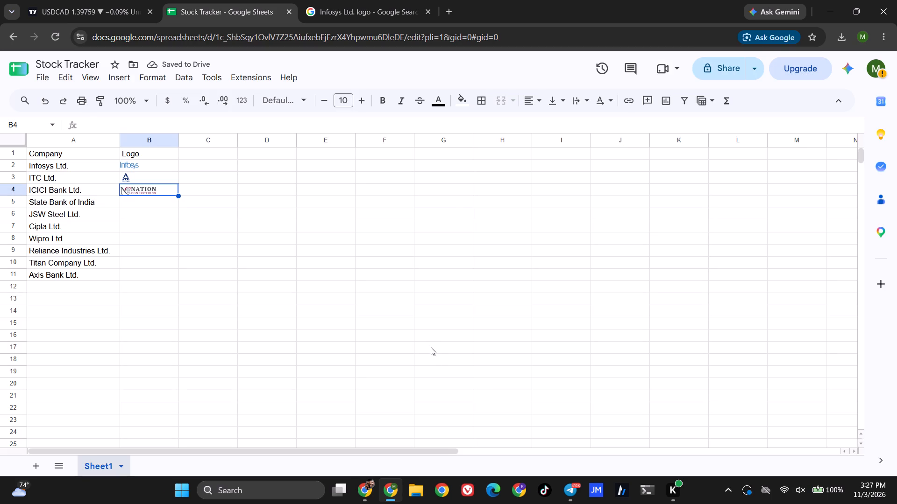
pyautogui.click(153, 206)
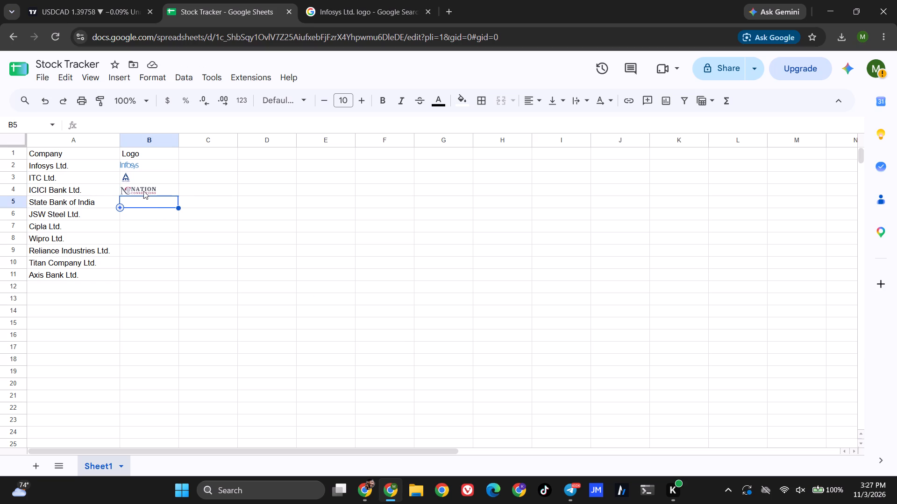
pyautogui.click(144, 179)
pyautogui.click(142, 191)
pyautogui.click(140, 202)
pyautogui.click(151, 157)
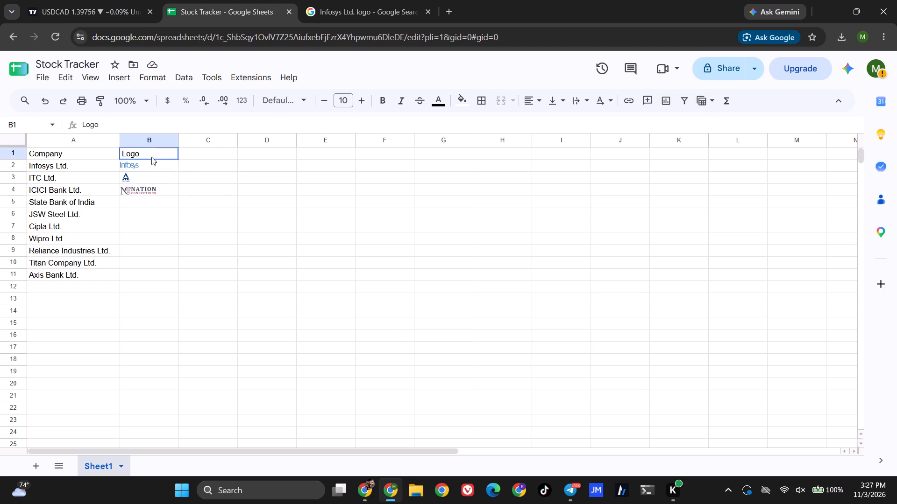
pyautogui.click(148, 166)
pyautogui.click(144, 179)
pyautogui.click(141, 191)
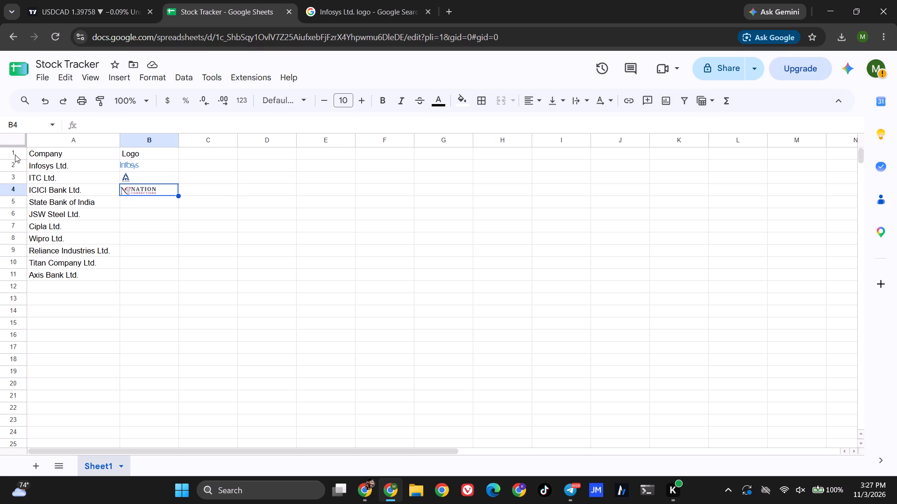
# Increase the height of rows 2 to 11 together to about double, enlarging the in-cell logos.
pyautogui.click(149, 168)
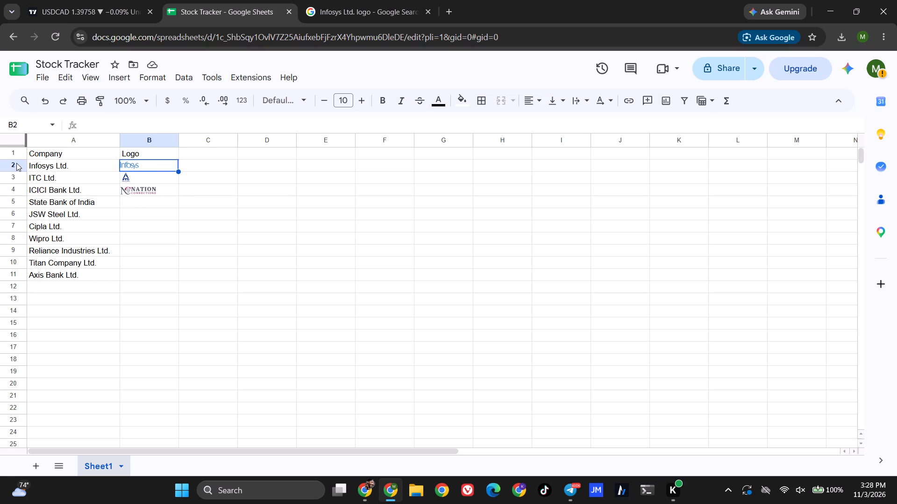
pyautogui.moveTo(12, 164); pyautogui.dragTo(38, 193)
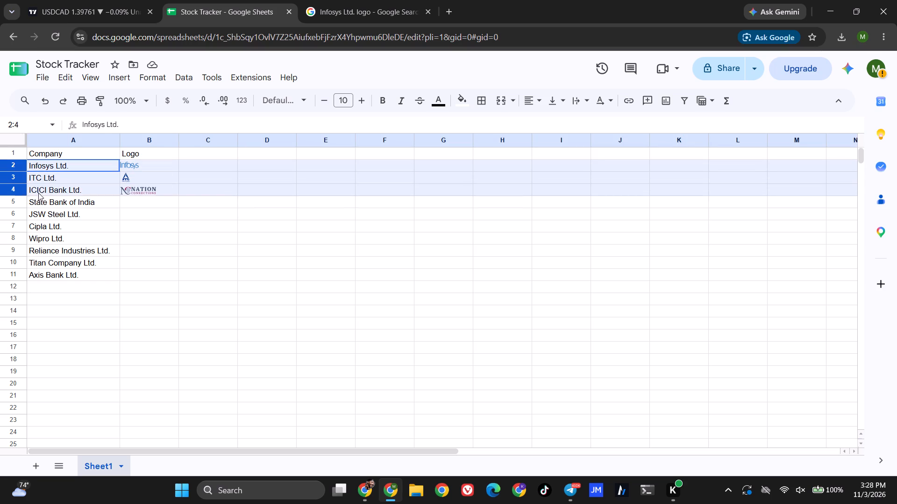
pyautogui.moveTo(38, 193); pyautogui.dragTo(50, 272)
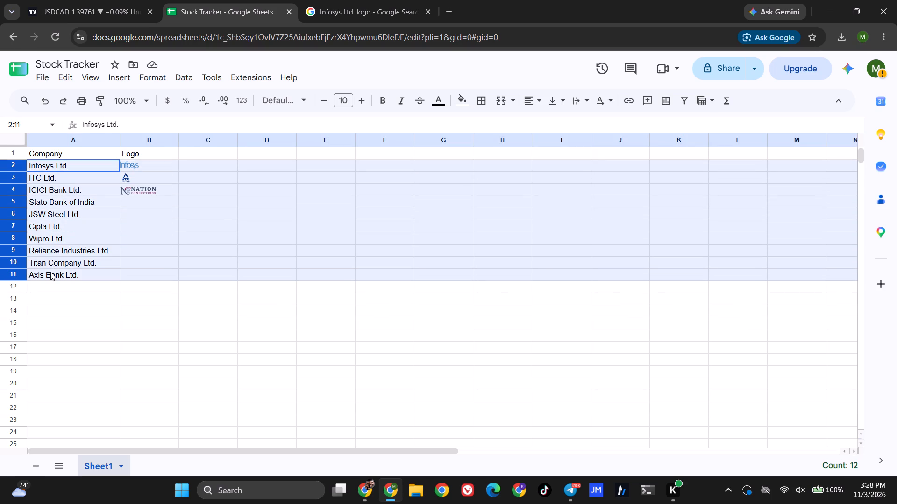
pyautogui.moveTo(50, 272); pyautogui.dragTo(50, 273)
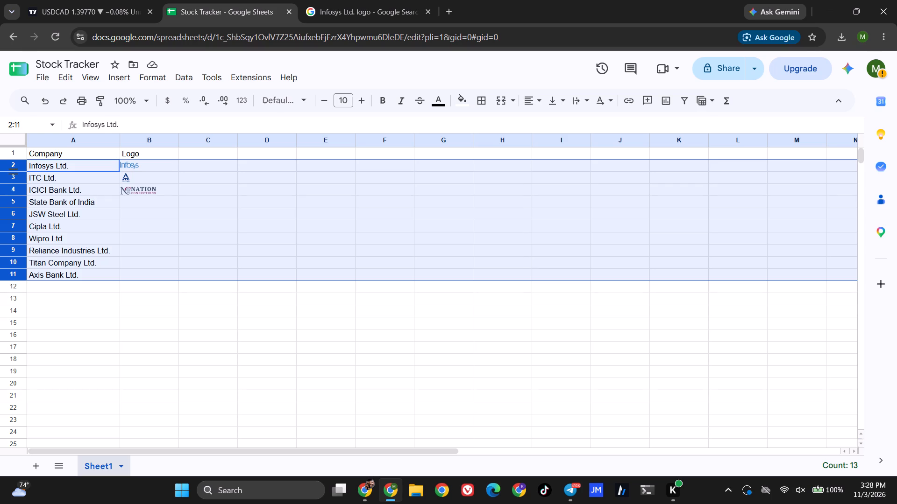
pyautogui.moveTo(14, 170); pyautogui.dragTo(13, 180)
pyautogui.moveTo(13, 180); pyautogui.dragTo(13, 182)
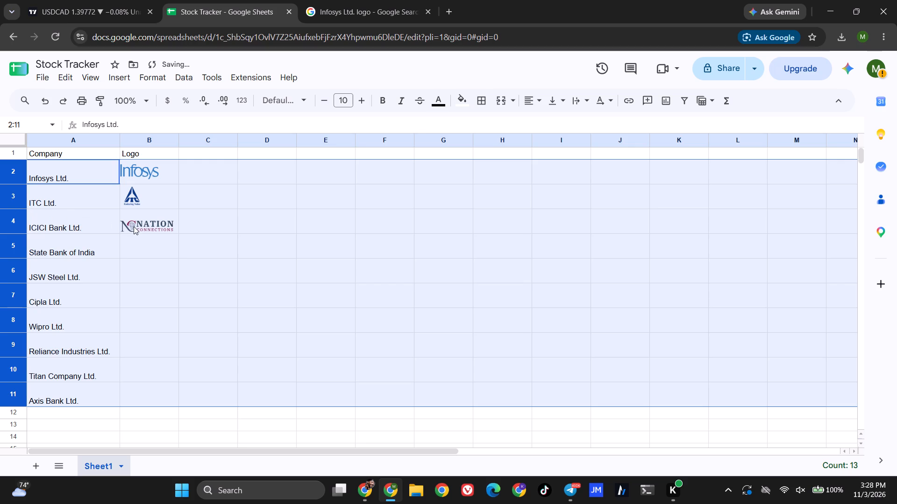
# Add a period at the end of "State Bank of India" in cell A5.
pyautogui.click(140, 244)
pyautogui.doubleClick(84, 249)
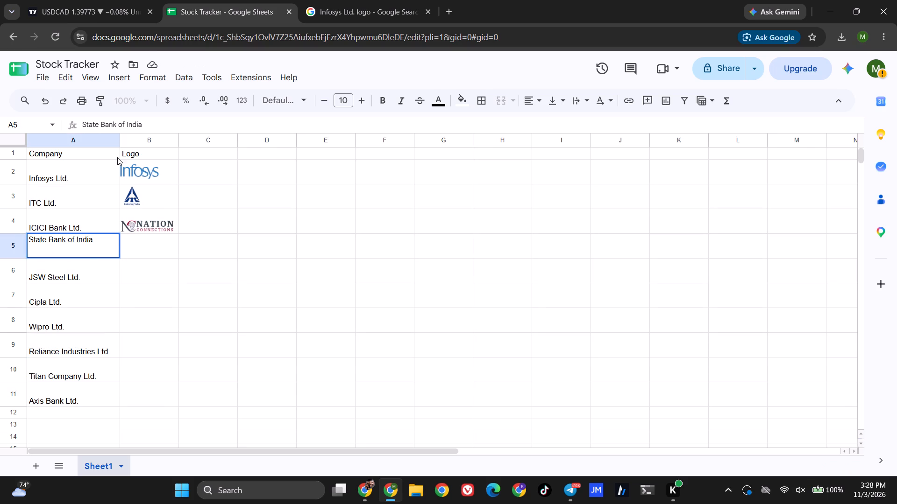
pyautogui.click(48, 99)
pyautogui.press('.')
pyautogui.click(142, 243)
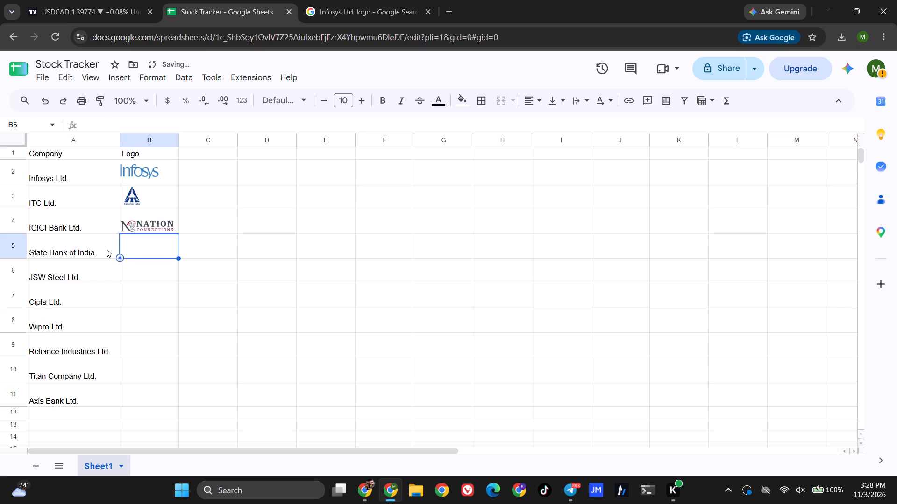
# Using the company name copied from cell A5, search Google Images for "State Bank of India. logo" and insert the SBI card logo in cell B5.
pyautogui.tripleClick(95, 247)
pyautogui.click(94, 246)
pyautogui.tripleClick(86, 241)
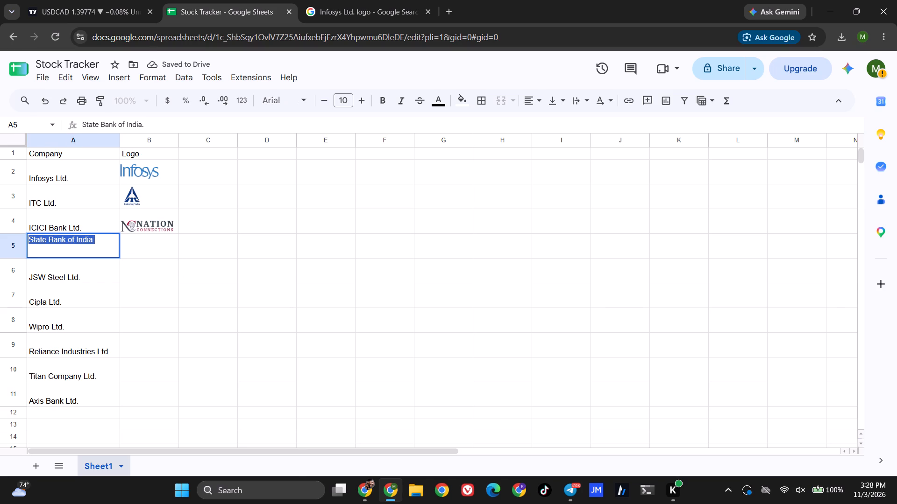
pyautogui.rightClick(86, 241)
pyautogui.click(123, 252)
pyautogui.doubleClick(135, 242)
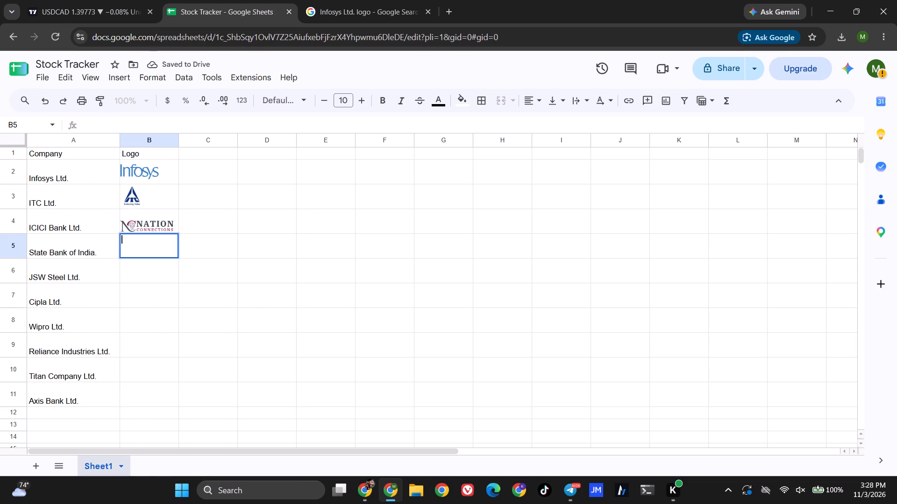
pyautogui.click(122, 77)
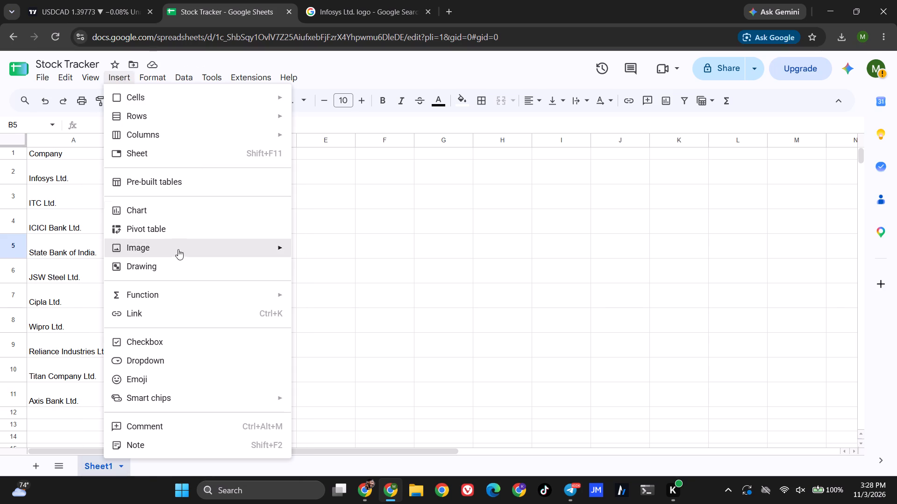
pyautogui.click(333, 253)
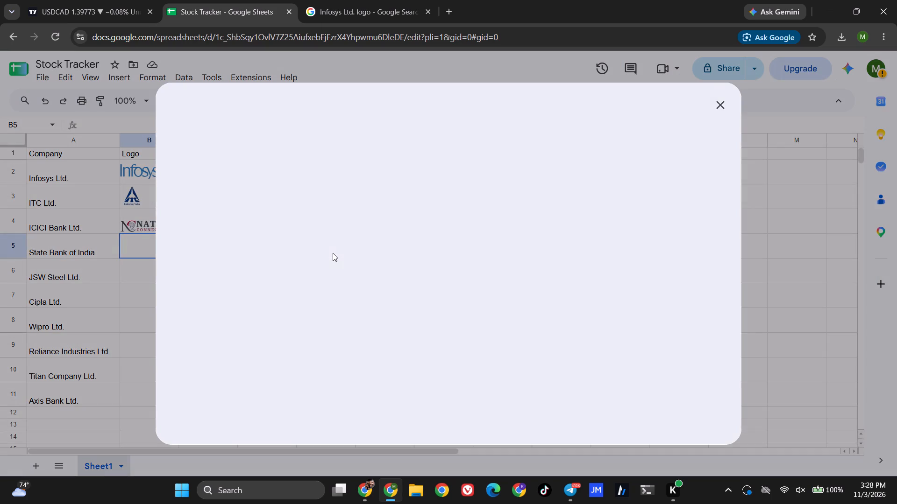
pyautogui.click(407, 149)
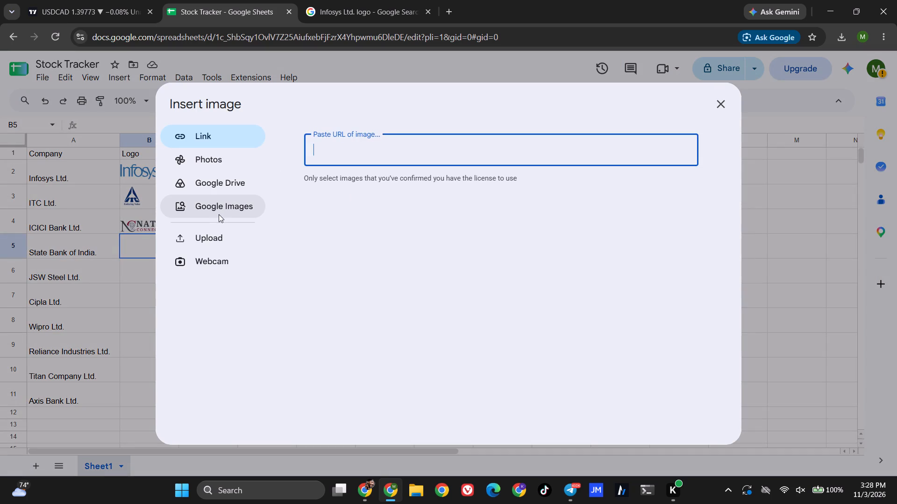
pyautogui.click(217, 208)
pyautogui.hotkey('ctrl', 'v')
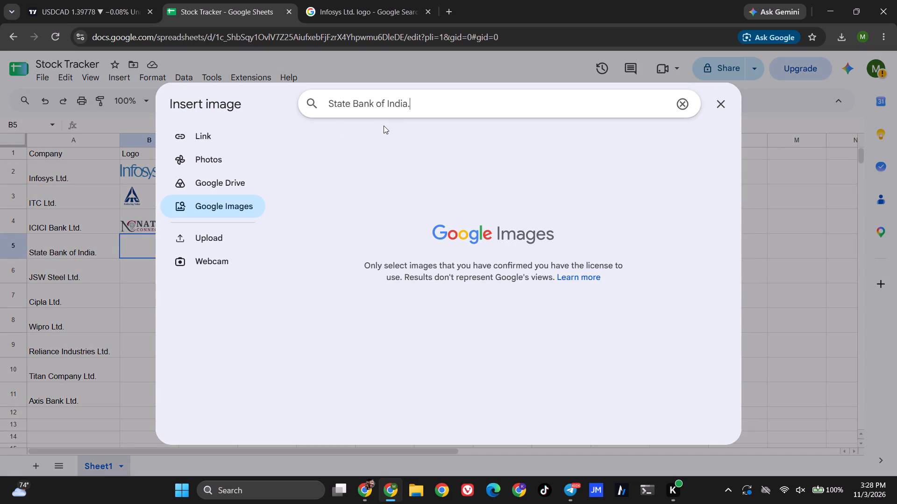
pyautogui.press('space')
pyautogui.write('logo')
pyautogui.press('Return')
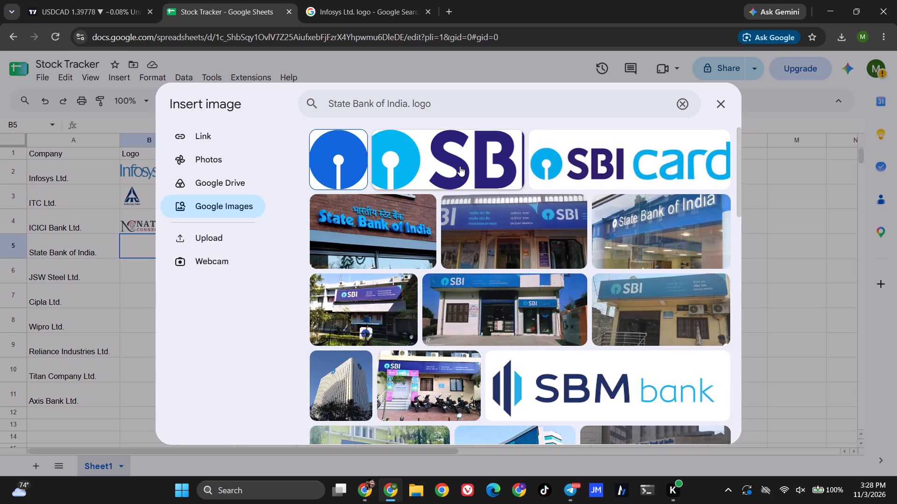
pyautogui.click(562, 154)
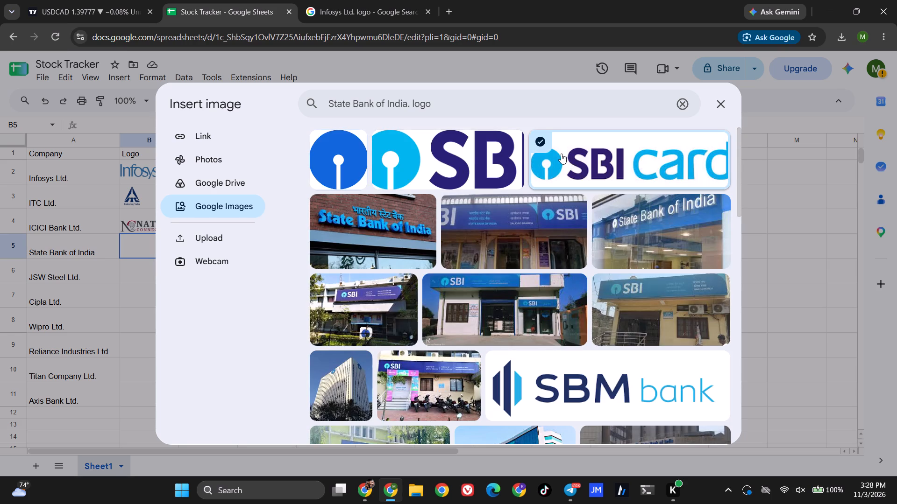
pyautogui.click(708, 428)
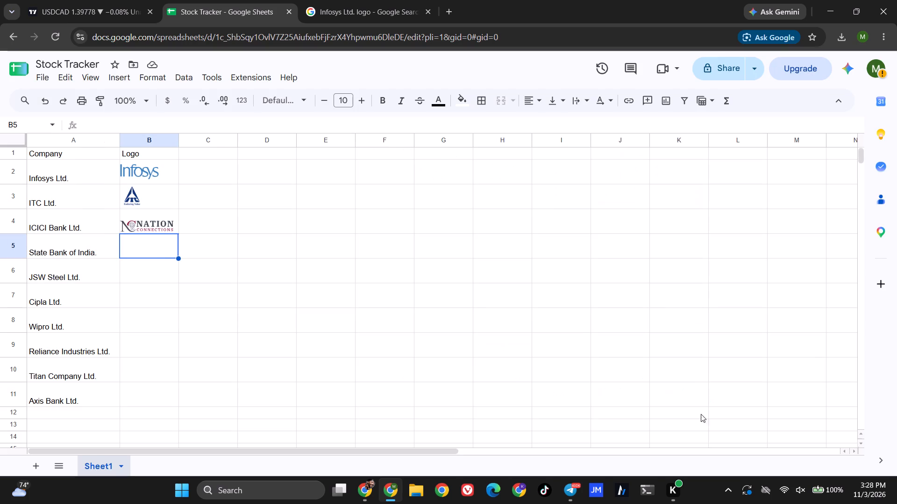
# Using the company name copied from cell A6, search Google Images for "JSW Steel Ltd. logo" and insert the green JSW logo in cell B6.
pyautogui.click(128, 266)
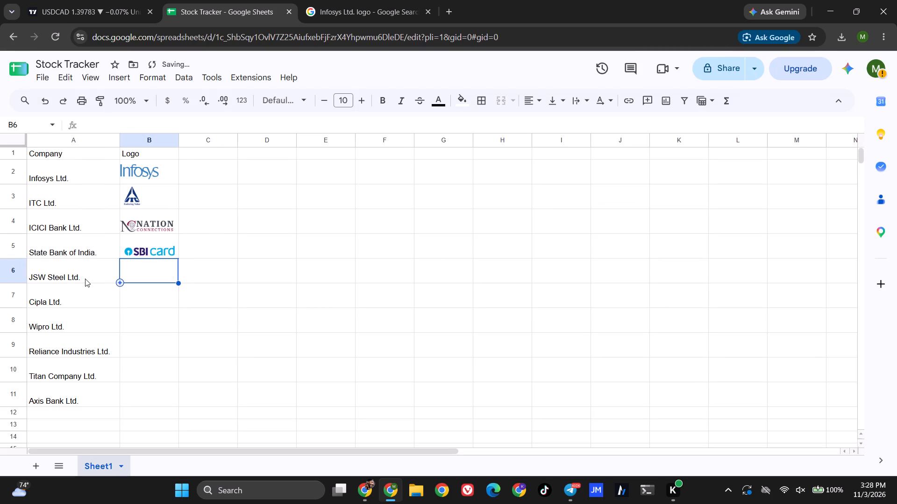
pyautogui.tripleClick(78, 276)
pyautogui.tripleClick(64, 266)
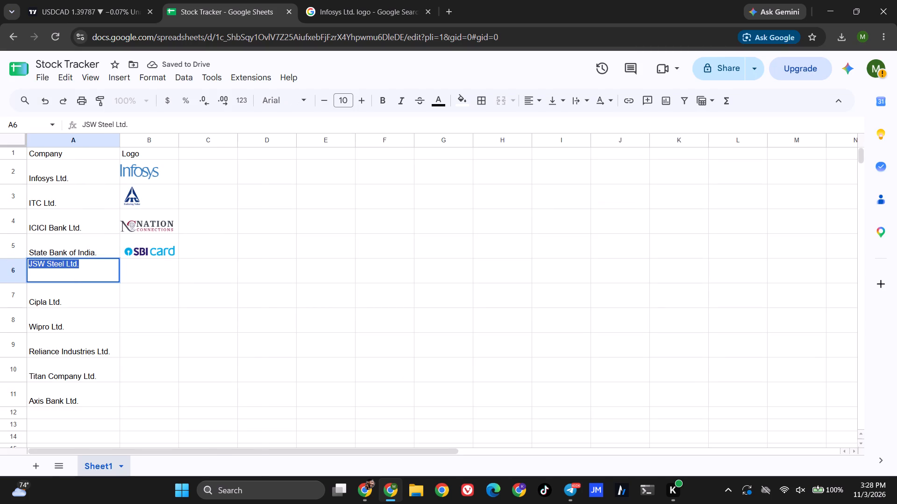
pyautogui.rightClick(63, 266)
pyautogui.click(107, 255)
pyautogui.click(137, 272)
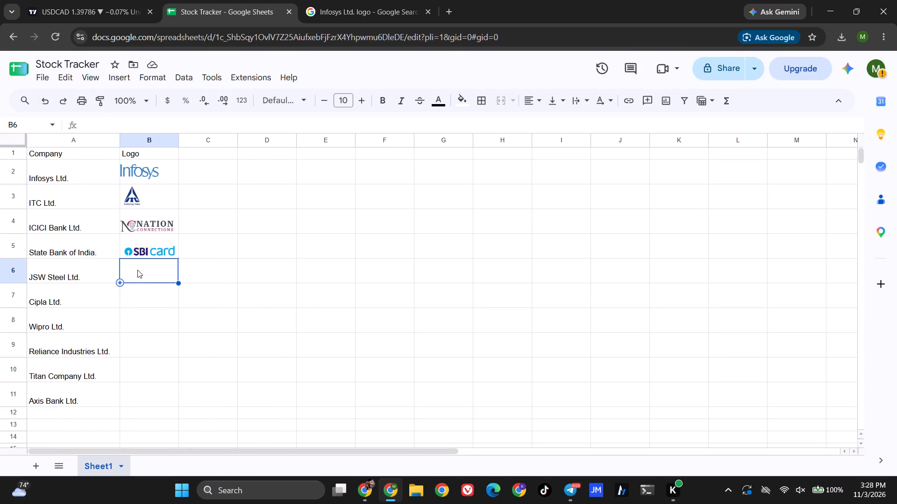
pyautogui.click(110, 78)
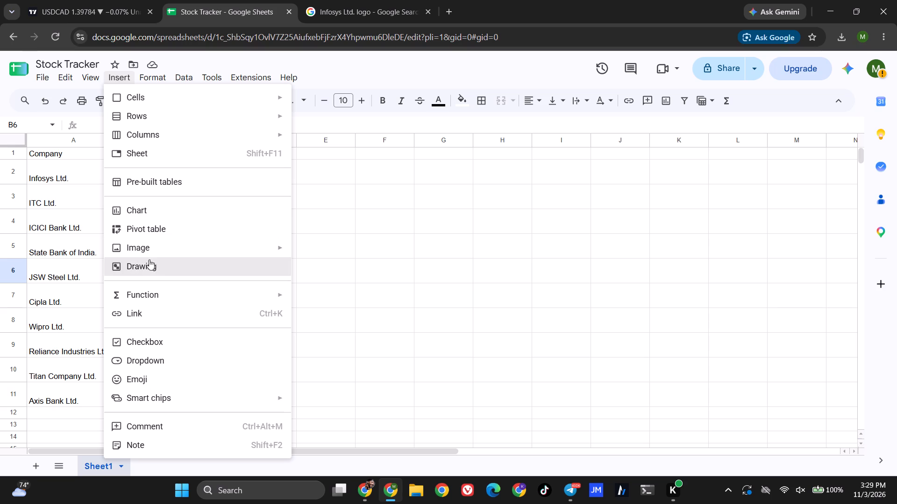
pyautogui.click(151, 251)
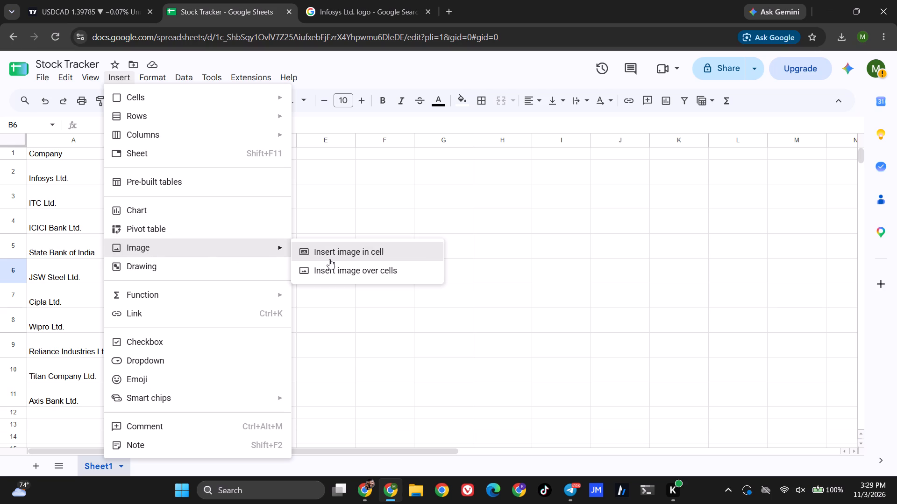
pyautogui.click(329, 259)
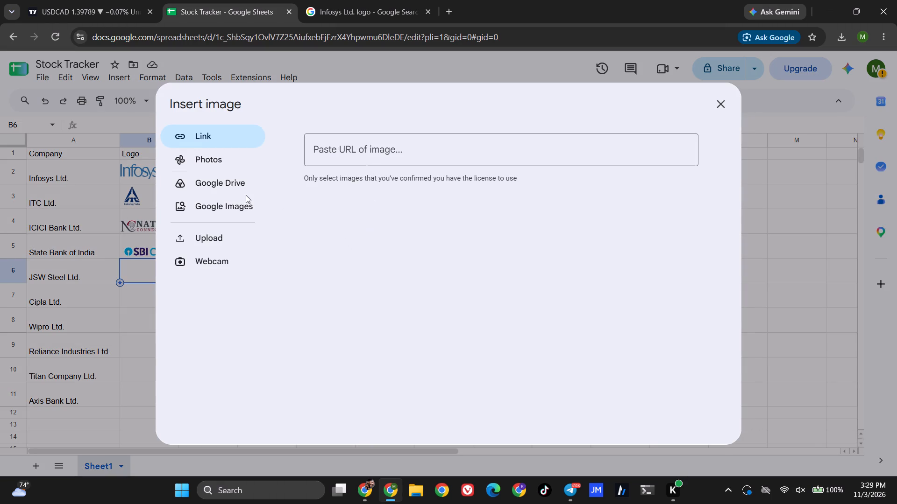
pyautogui.click(231, 213)
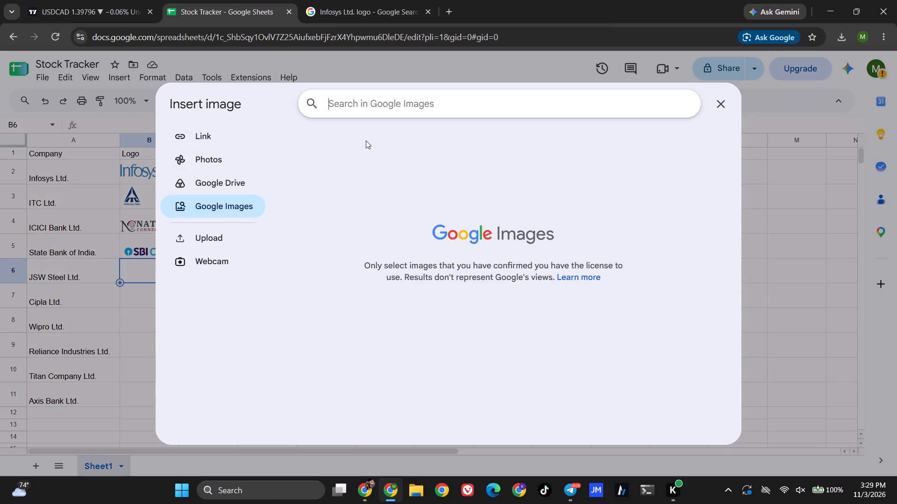
pyautogui.hotkey('ctrl', 'v')
pyautogui.press('space')
pyautogui.write('lo')
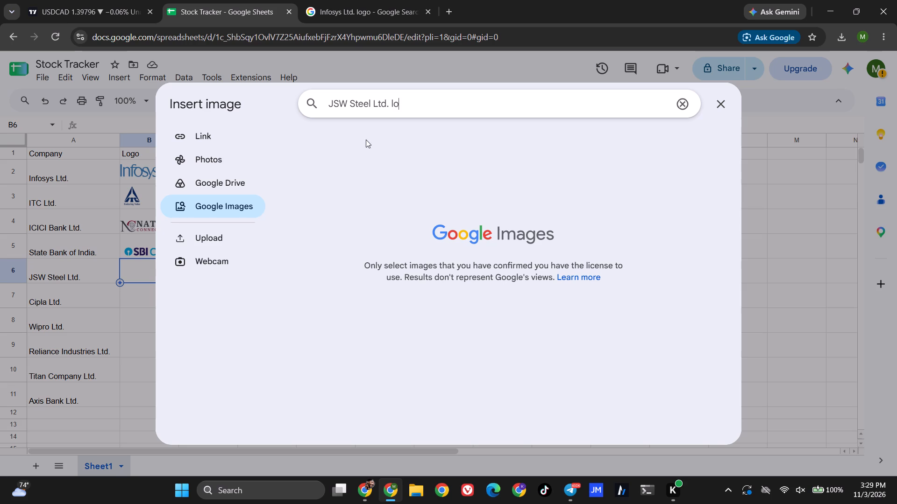
pyautogui.write('go')
pyautogui.press('Return')
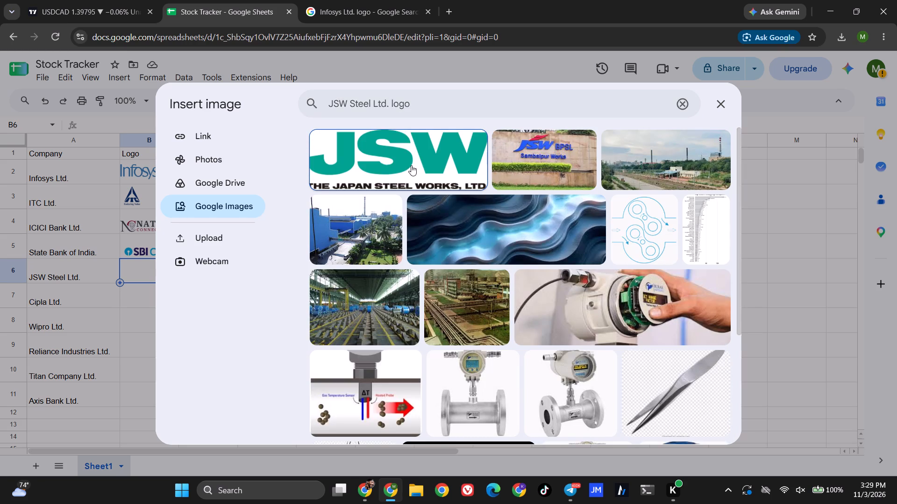
pyautogui.click(411, 165)
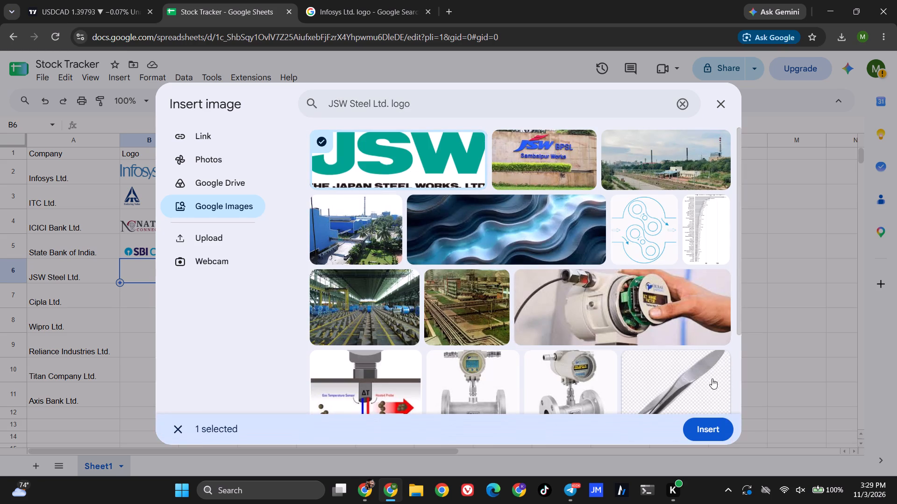
pyautogui.click(716, 424)
# For an in-cell image in B7, search Google Images for "Cipla Ltd. logo" using the name copied from A7 and look through the images.
pyautogui.click(132, 290)
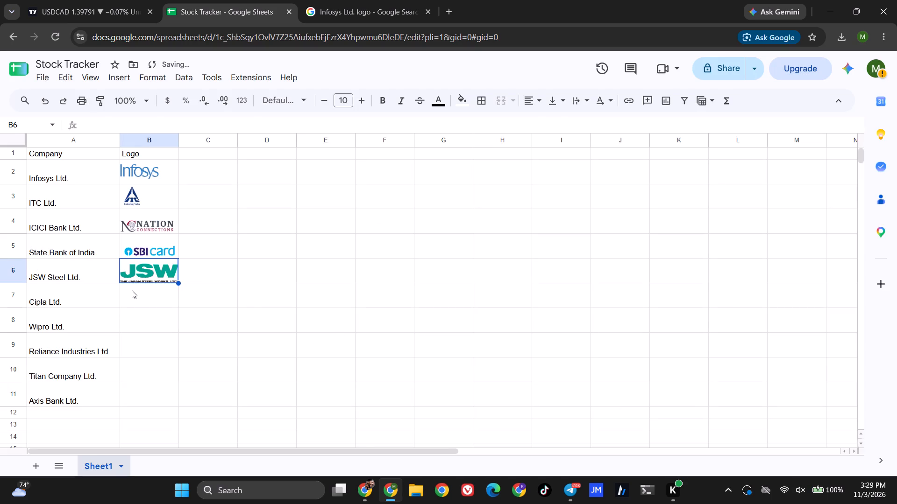
pyautogui.doubleClick(71, 298)
pyautogui.tripleClick(49, 288)
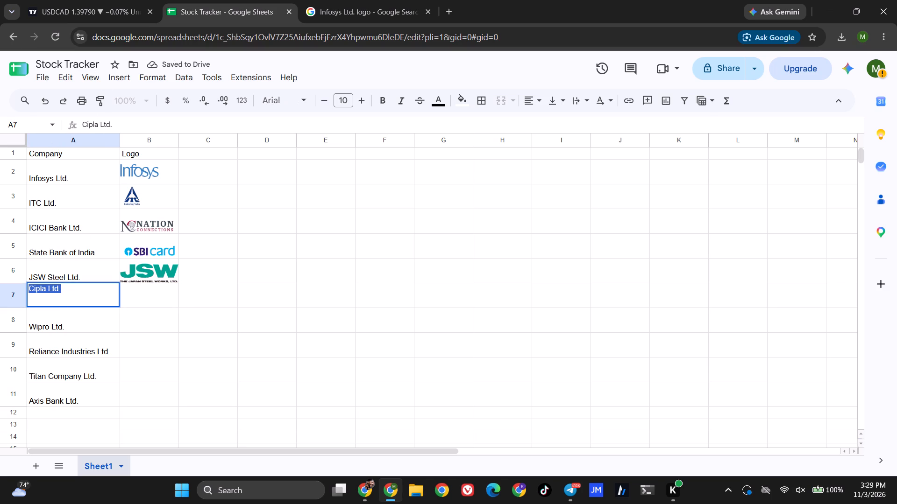
pyautogui.rightClick(49, 288)
pyautogui.click(87, 251)
pyautogui.click(145, 299)
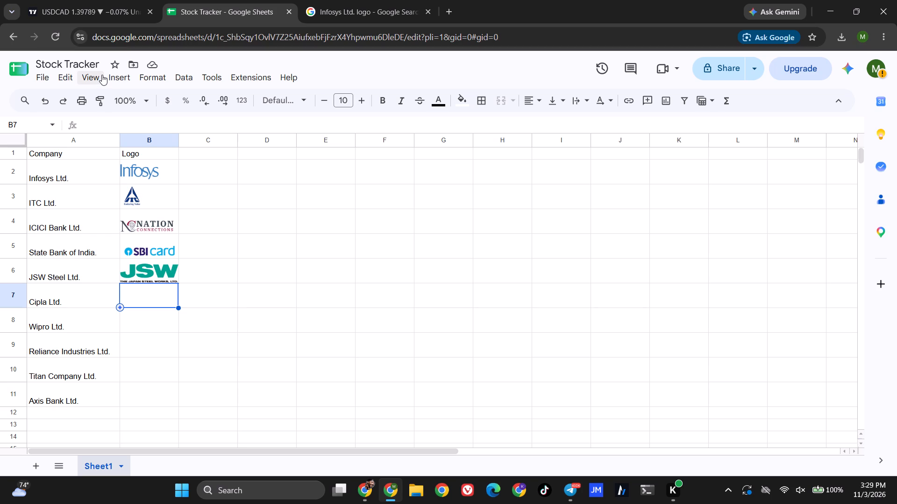
pyautogui.click(117, 79)
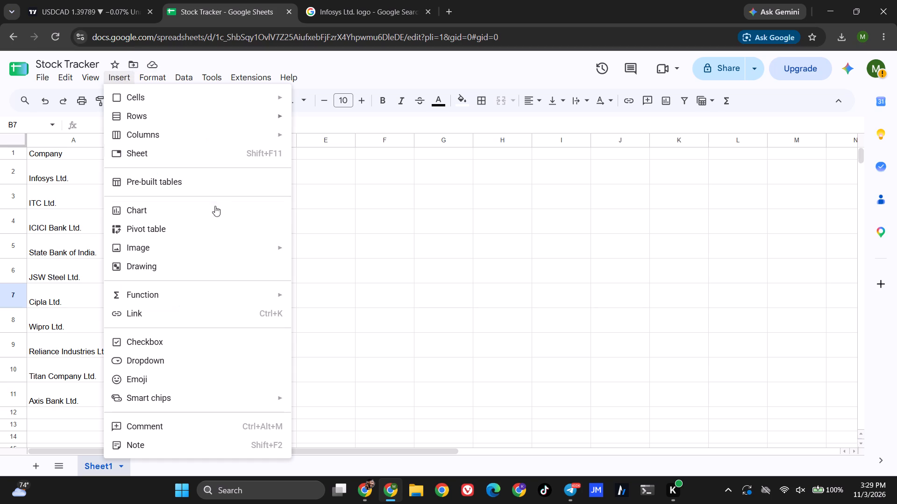
pyautogui.click(155, 245)
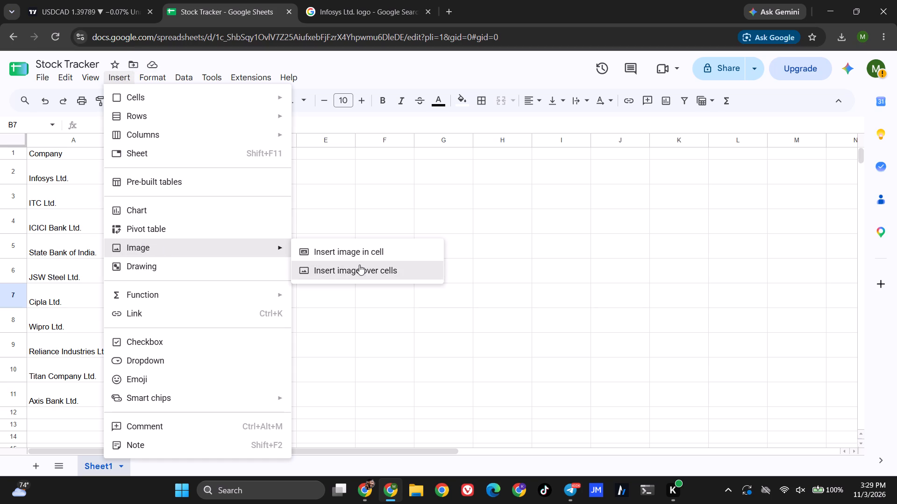
pyautogui.click(357, 256)
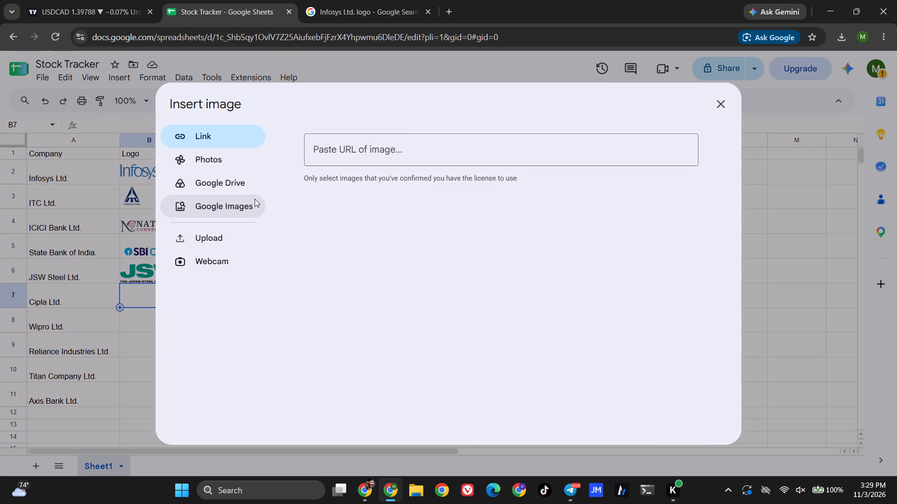
pyautogui.click(252, 202)
pyautogui.hotkey('ctrl', 'v')
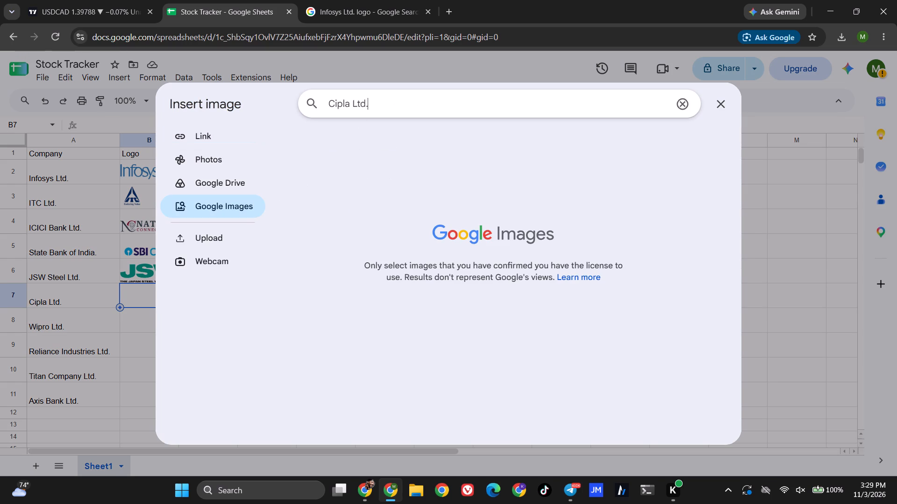
pyautogui.press('space')
pyautogui.write('logo')
pyautogui.press('Return')
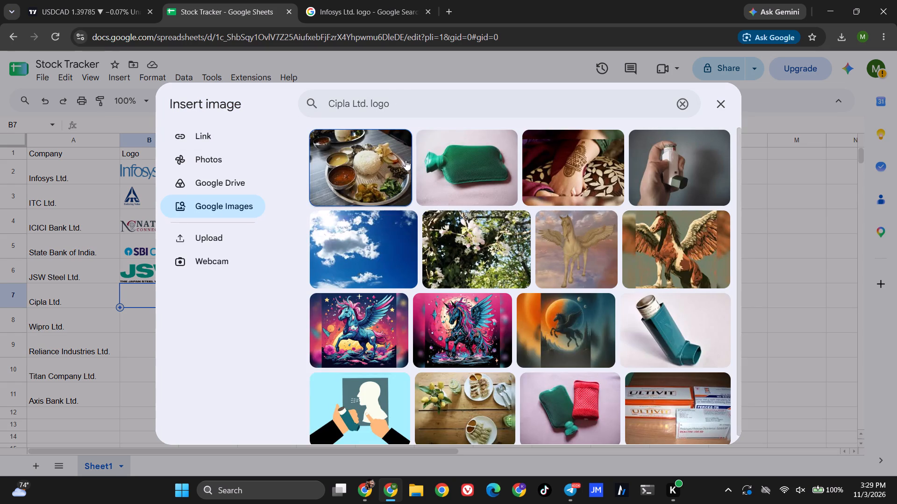
pyautogui.scroll(-2, 430, 182)
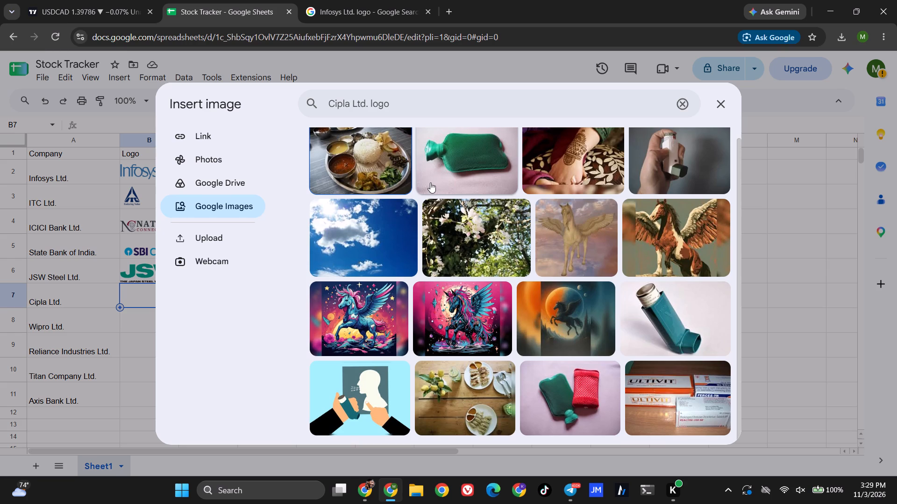
pyautogui.scroll(4, 430, 182)
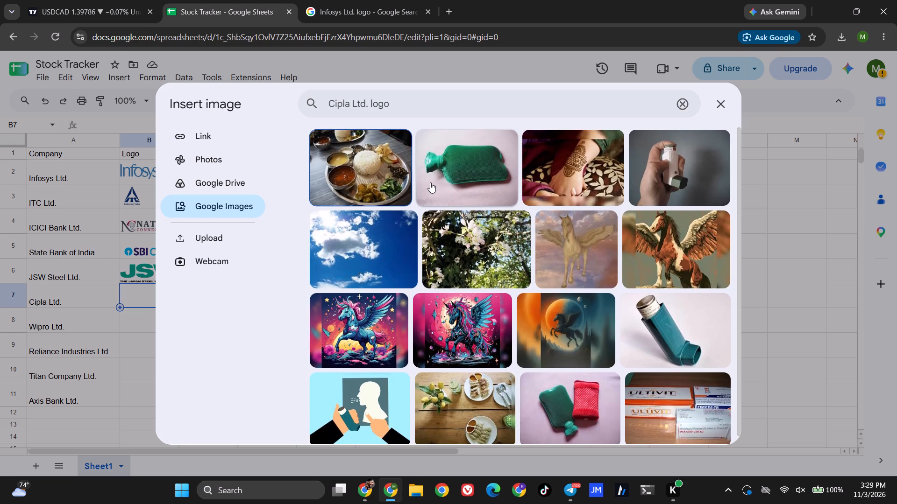
pyautogui.scroll(3, 430, 182)
pyautogui.scroll(-3, 430, 182)
pyautogui.scroll(6, 430, 182)
# Copy the "Cipla Ltd. logo" query and run it as an image search in the browser's existing Infosys logo search tab.
pyautogui.moveTo(410, 105); pyautogui.dragTo(311, 104)
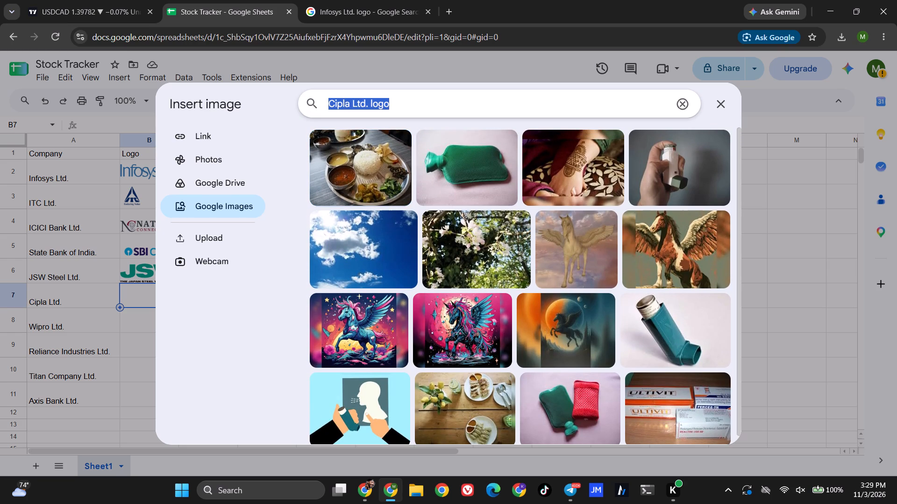
pyautogui.rightClick(351, 104)
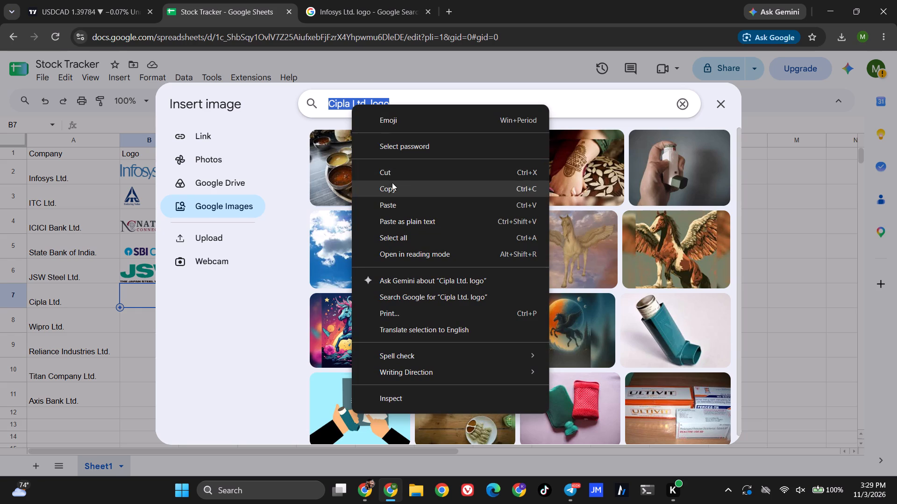
pyautogui.click(392, 188)
pyautogui.click(371, 13)
pyautogui.click(363, 31)
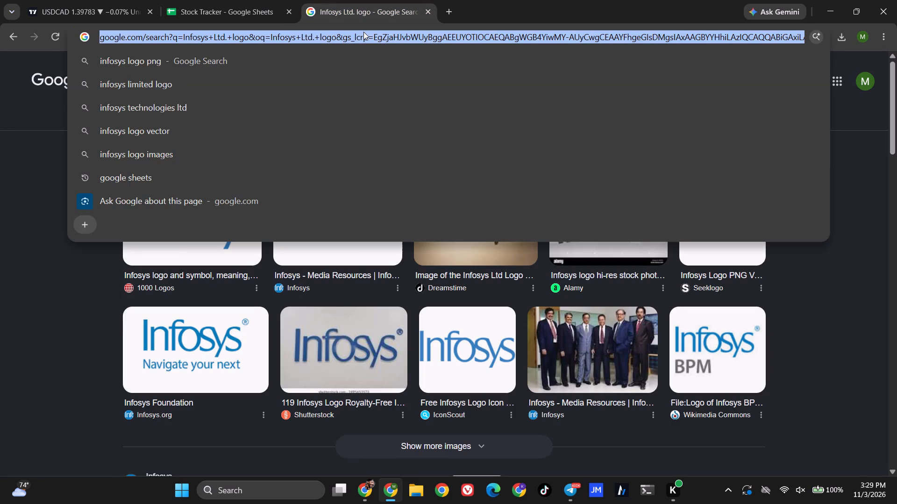
pyautogui.hotkey('ctrl', 'v')
pyautogui.press('Return')
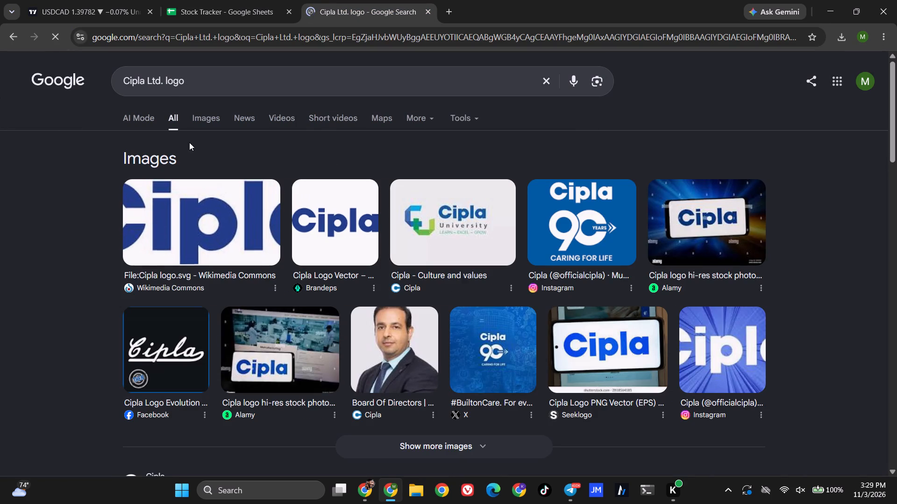
pyautogui.click(204, 119)
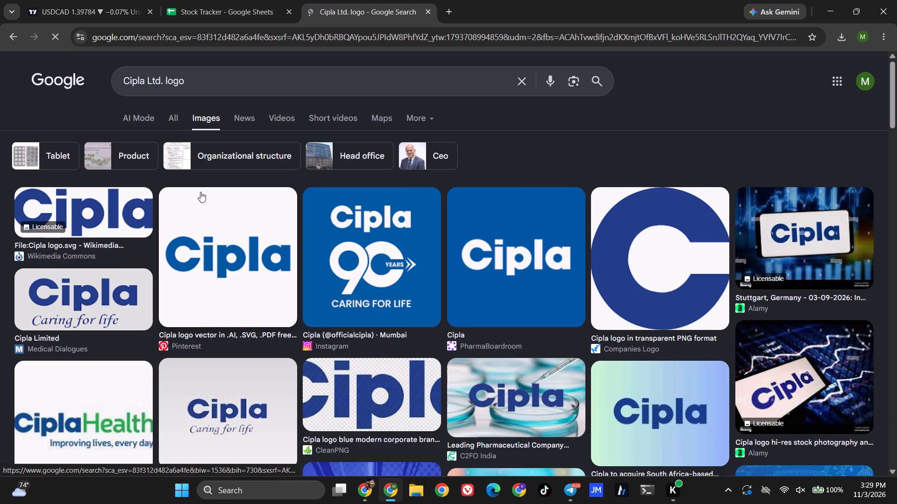
# Save the Wikimedia Commons Cipla logo image to the Downloads folder as "cipla".
pyautogui.rightClick(131, 208)
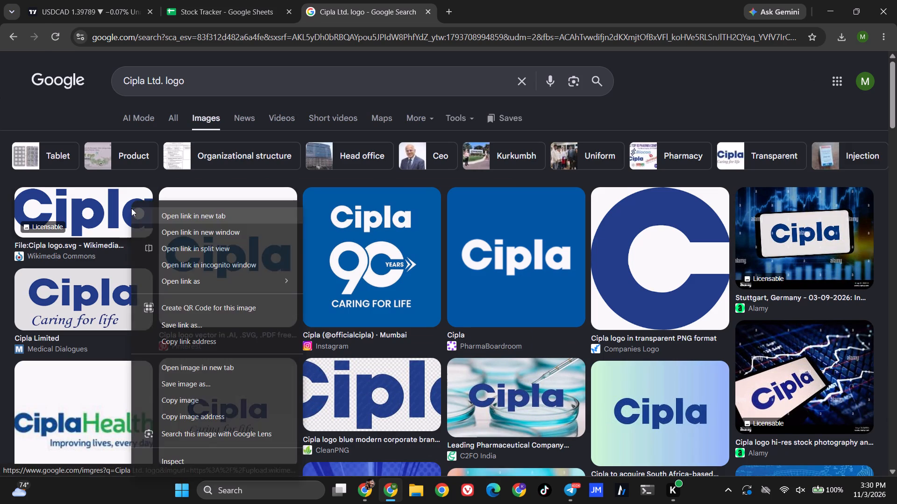
pyautogui.click(218, 383)
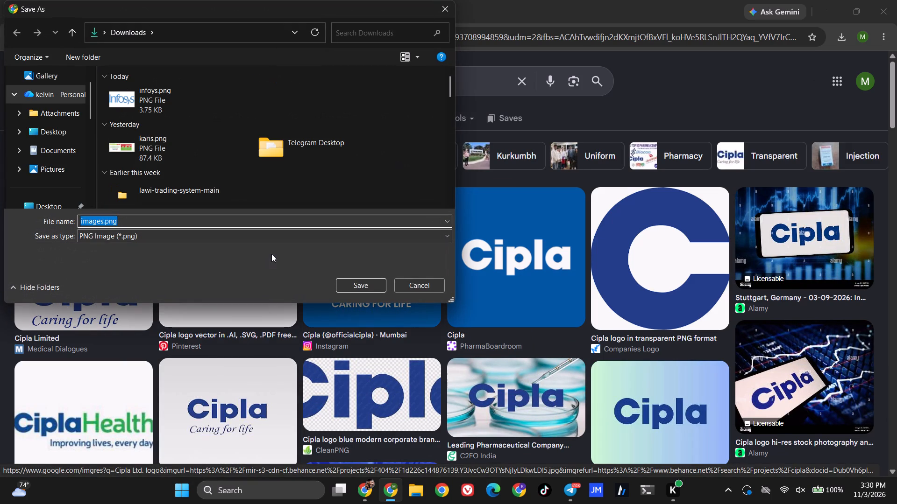
pyautogui.write('ci')
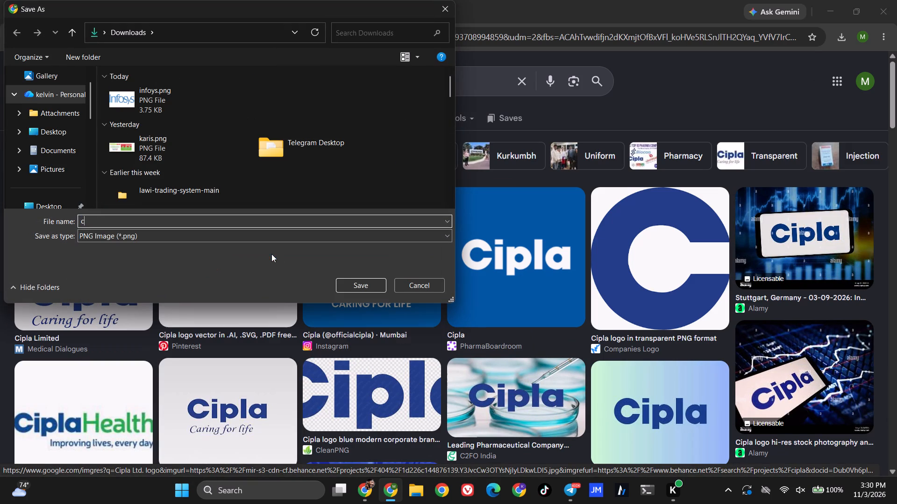
pyautogui.write('pla')
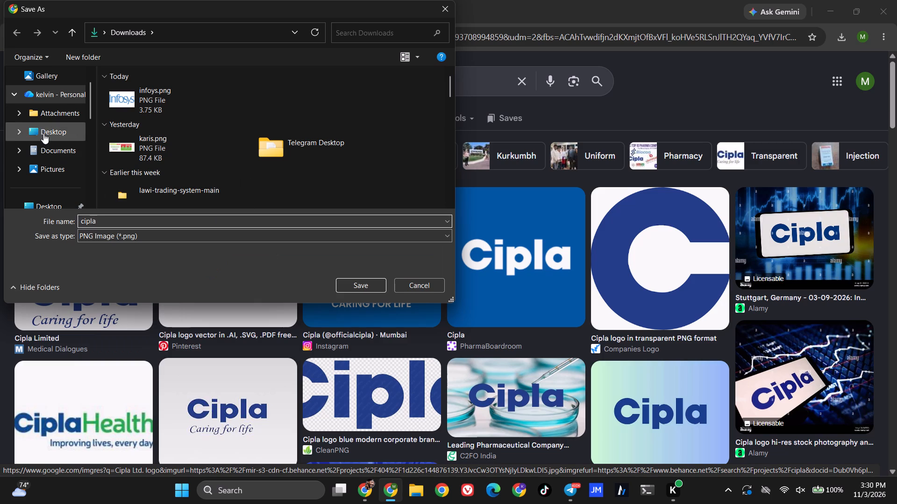
pyautogui.scroll(-2, 47, 167)
pyautogui.click(52, 120)
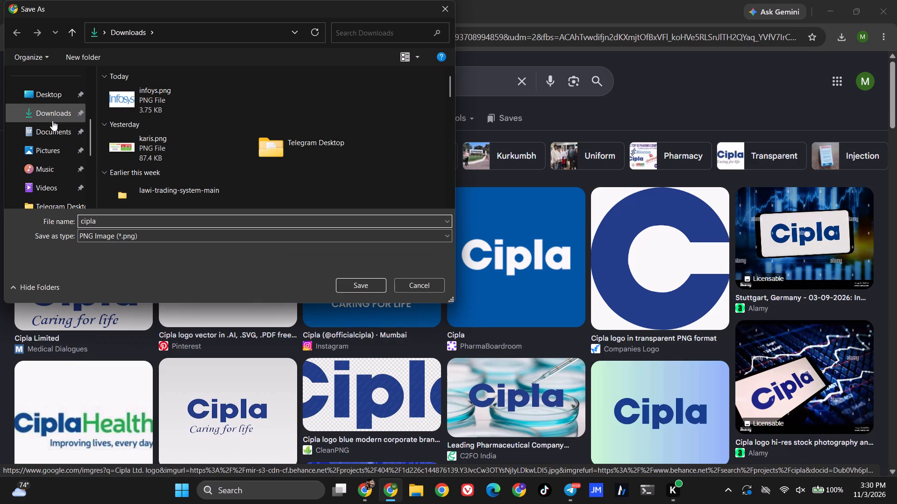
pyautogui.click(355, 291)
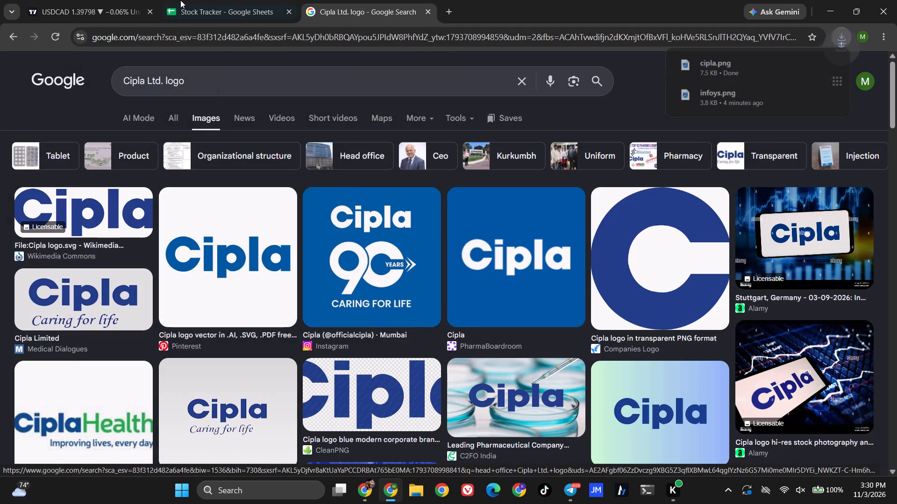
# Return to the Stock Tracker spreadsheet and upload the downloaded cipla.png as the in-cell image in B7.
pyautogui.click(180, 0)
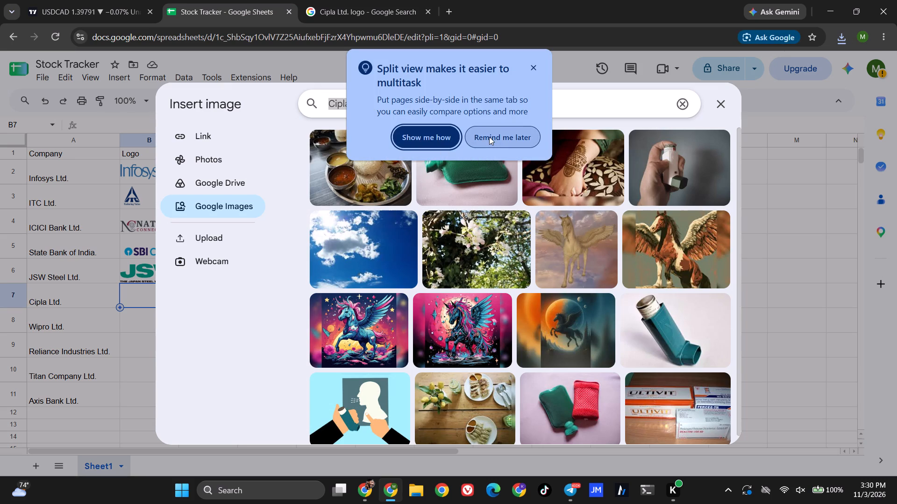
pyautogui.click(489, 137)
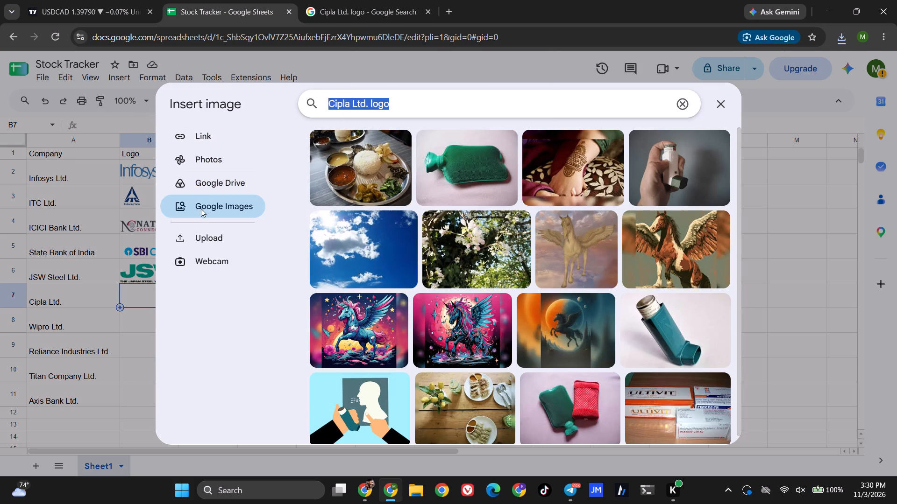
pyautogui.click(200, 229)
pyautogui.click(510, 309)
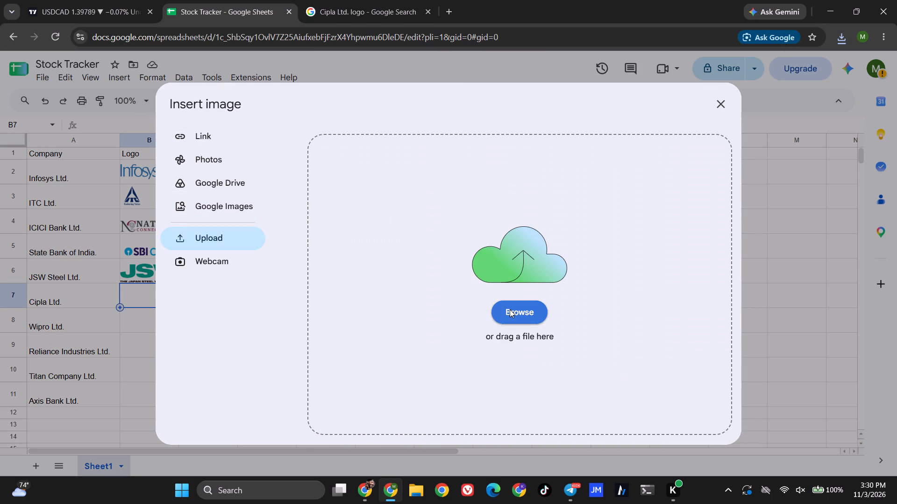
pyautogui.click(155, 108)
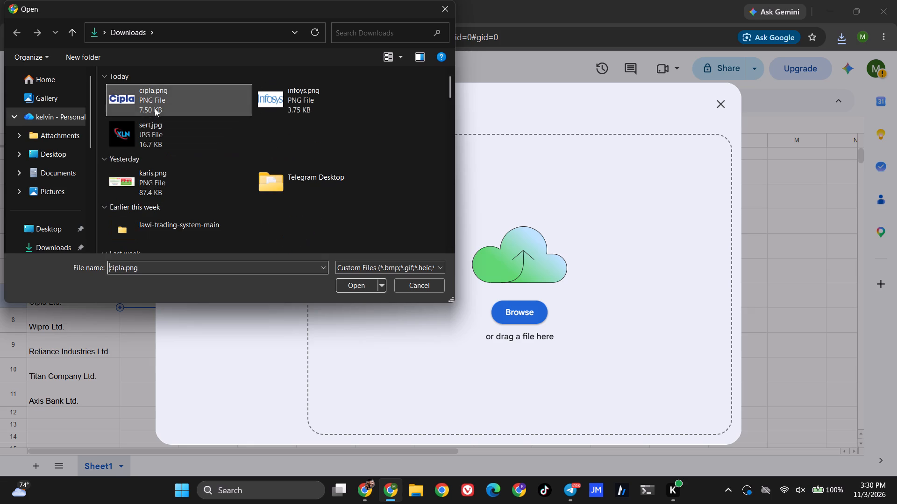
pyautogui.click(370, 287)
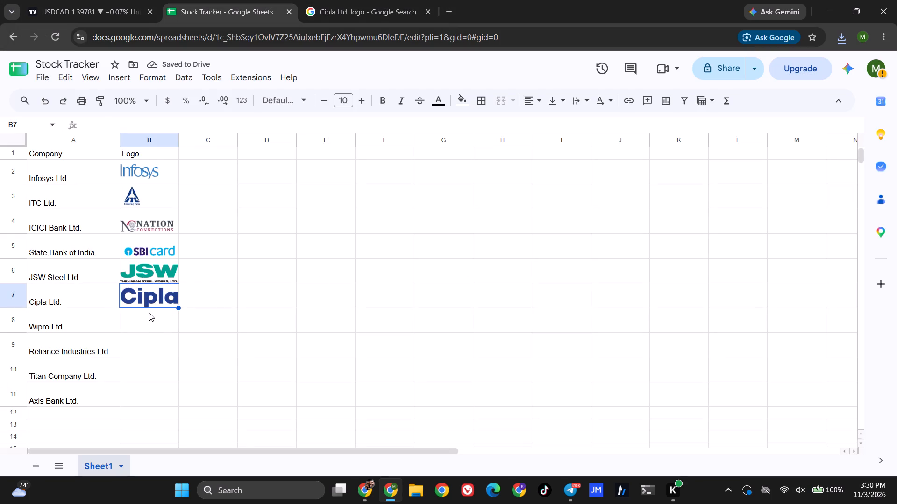
pyautogui.click(149, 280)
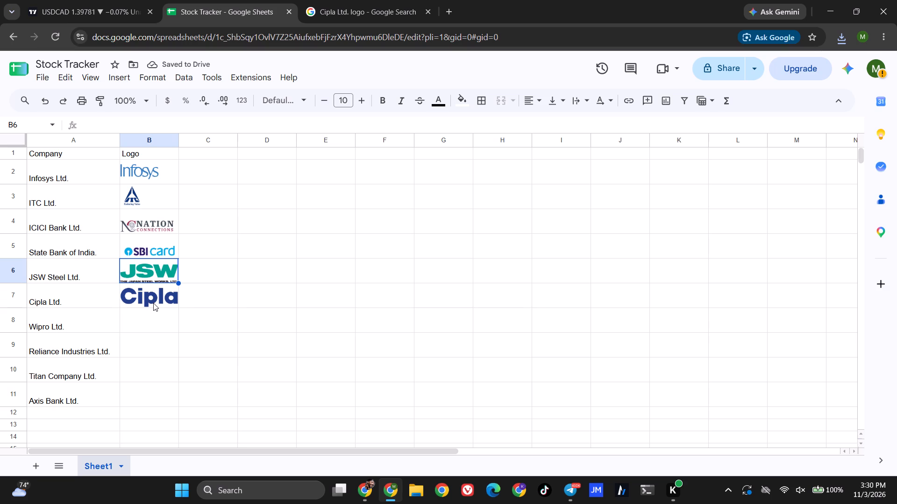
# Copy the company name from cell A8 and search for "Wipro Ltd. logo" in the browser tab holding the Cipla logo search.
pyautogui.click(144, 314)
pyautogui.tripleClick(43, 323)
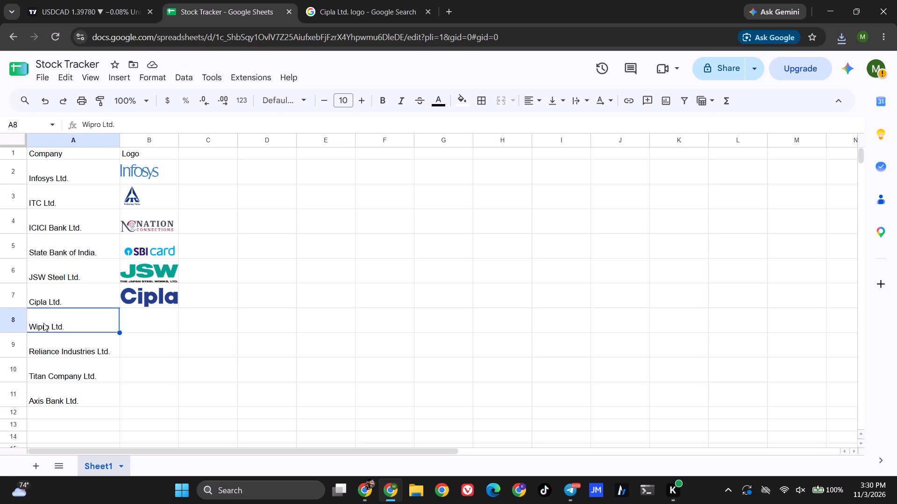
pyautogui.tripleClick(47, 313)
pyautogui.rightClick(47, 313)
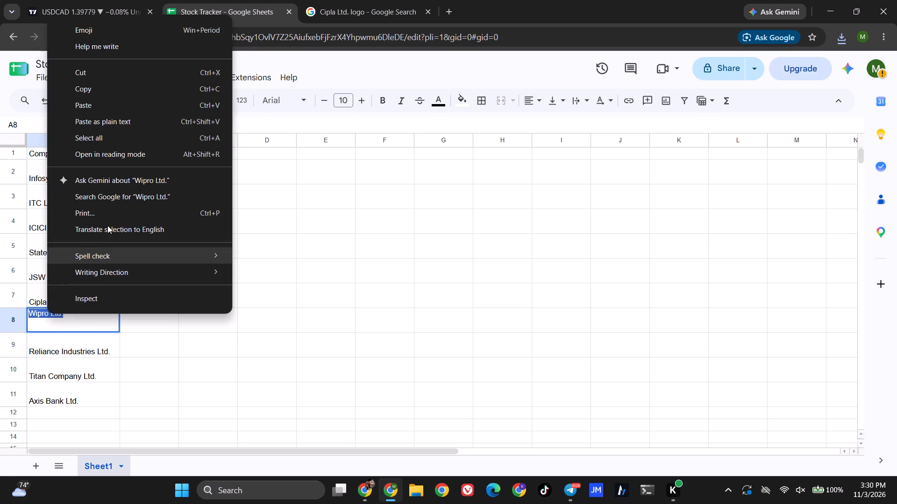
pyautogui.click(114, 95)
pyautogui.click(319, 13)
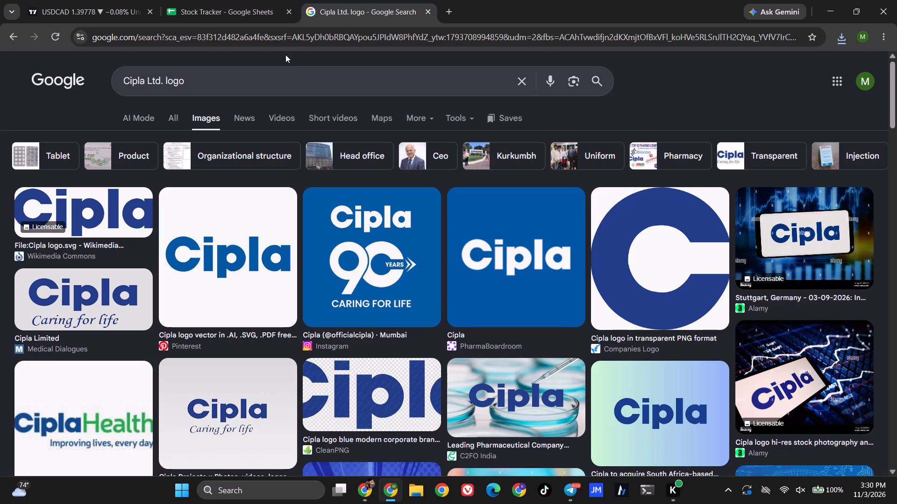
pyautogui.click(283, 39)
pyautogui.hotkey('ctrl', 'v')
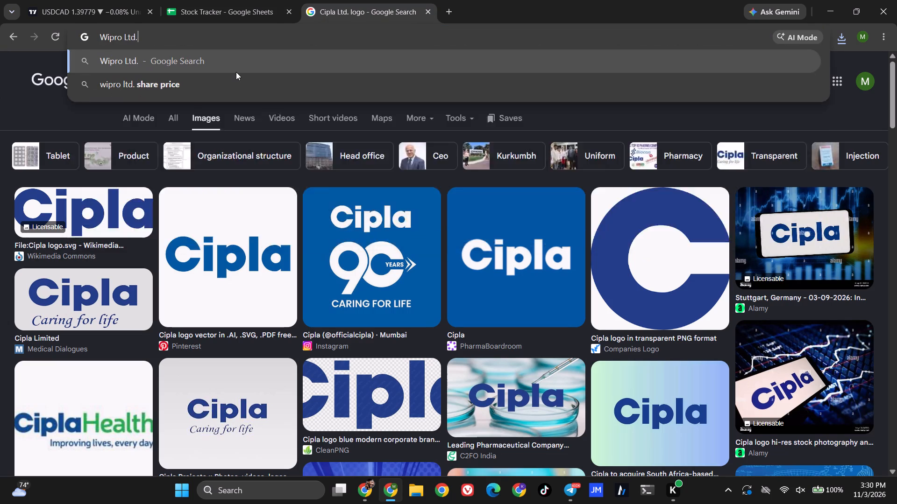
pyautogui.press('space')
pyautogui.write('logo')
pyautogui.press('Return')
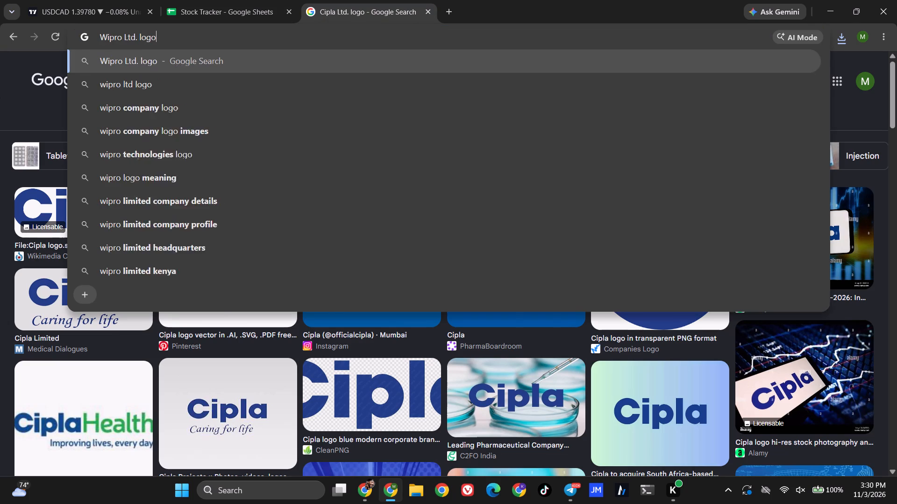
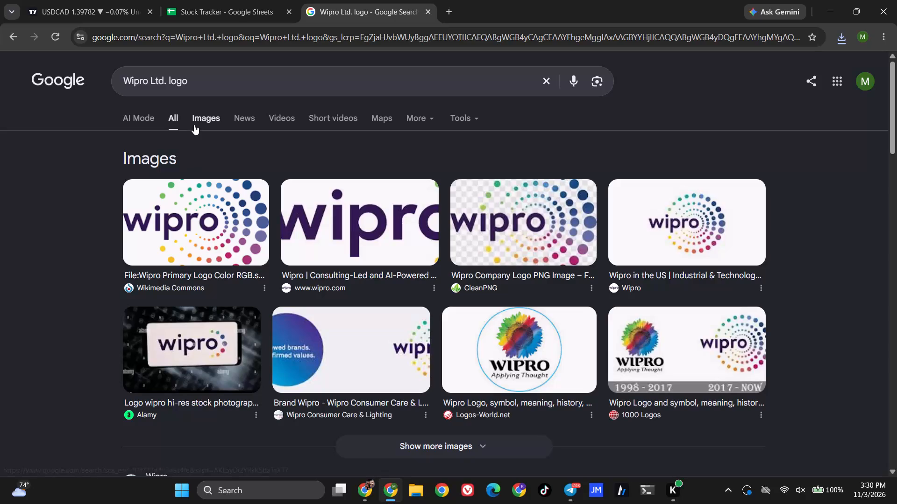
# Show image results for the Wipro logo search and save the Wikimedia Commons primary color logo to the Downloads folder as "wipro".
pyautogui.click(194, 125)
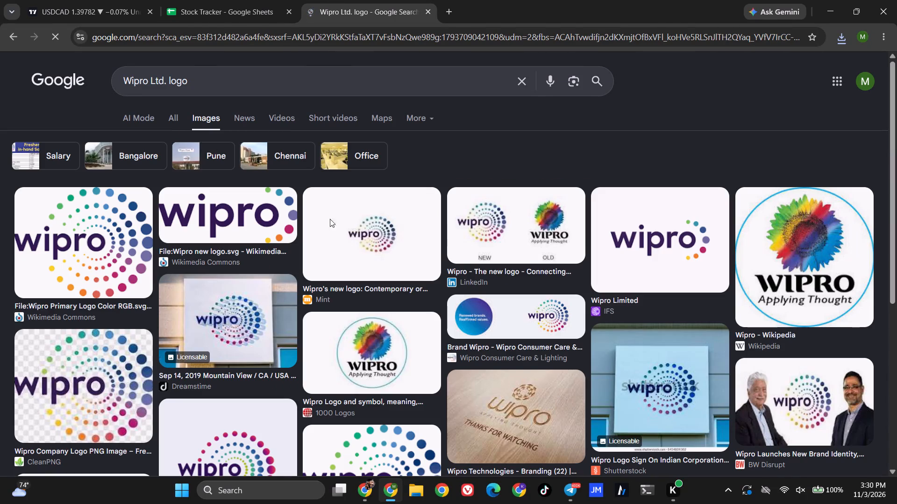
pyautogui.rightClick(43, 256)
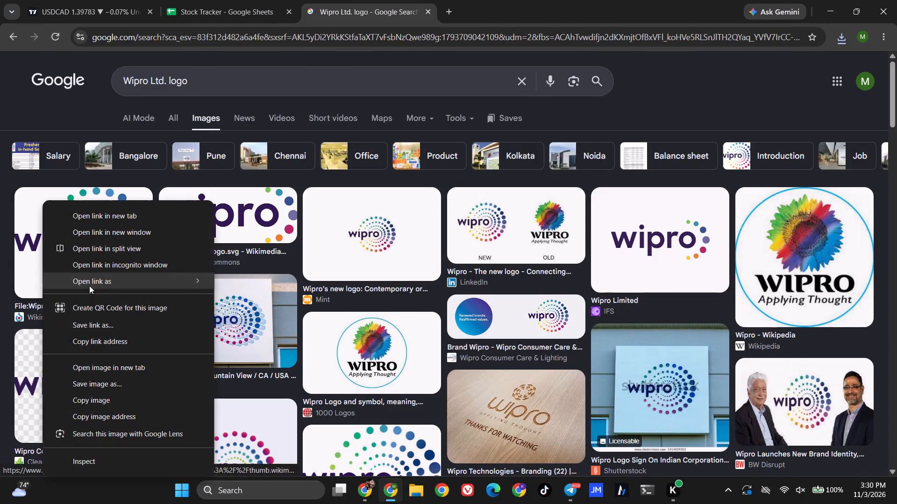
pyautogui.click(110, 384)
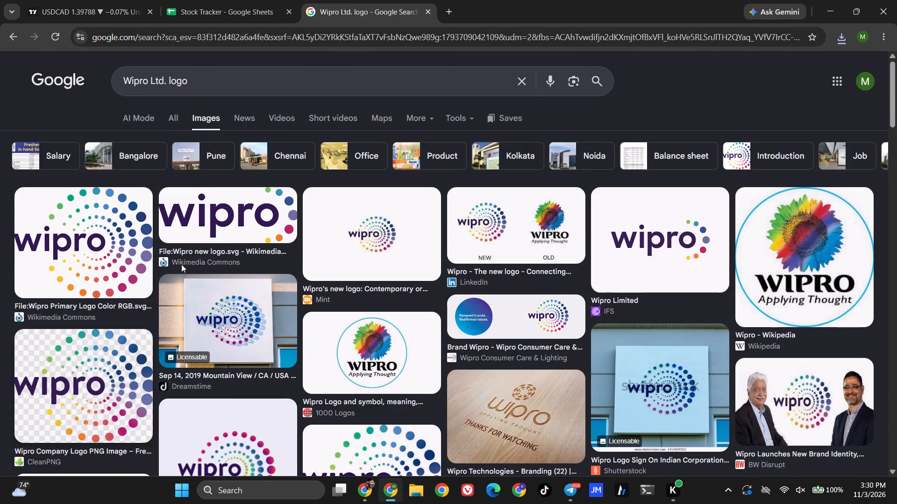
pyautogui.write('wipro')
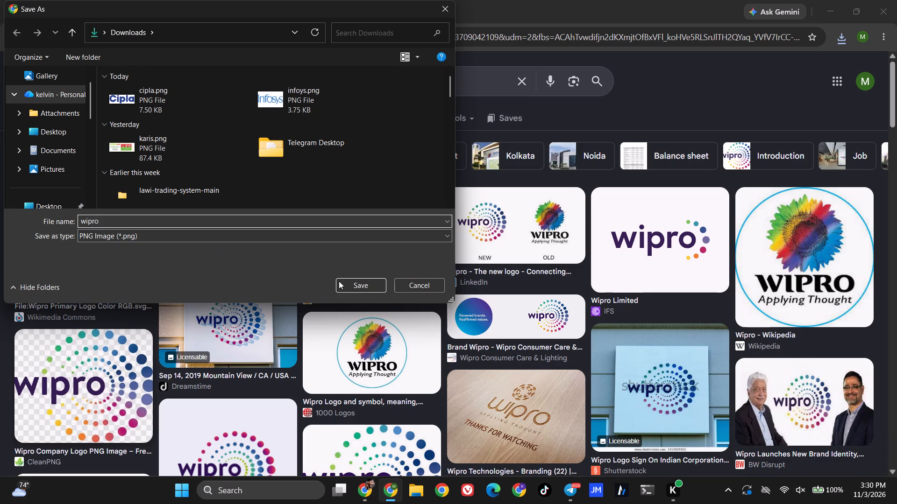
pyautogui.scroll(-1, 57, 106)
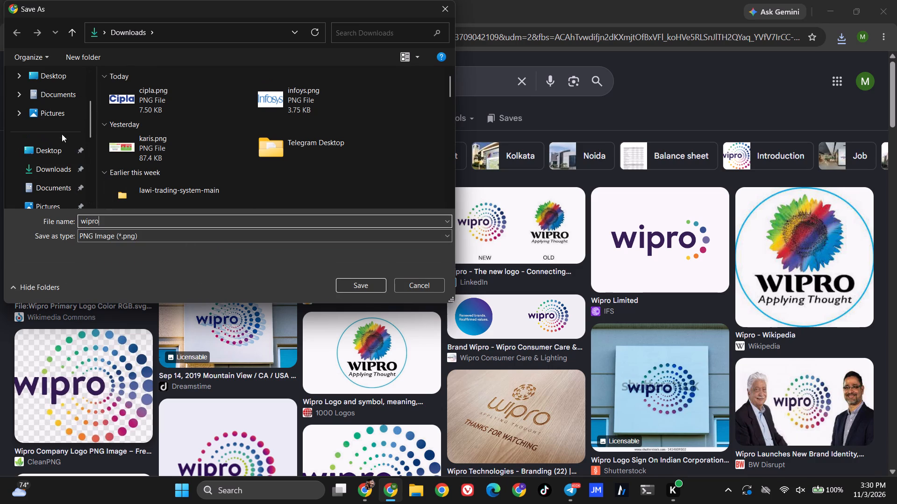
pyautogui.click(54, 167)
pyautogui.click(363, 289)
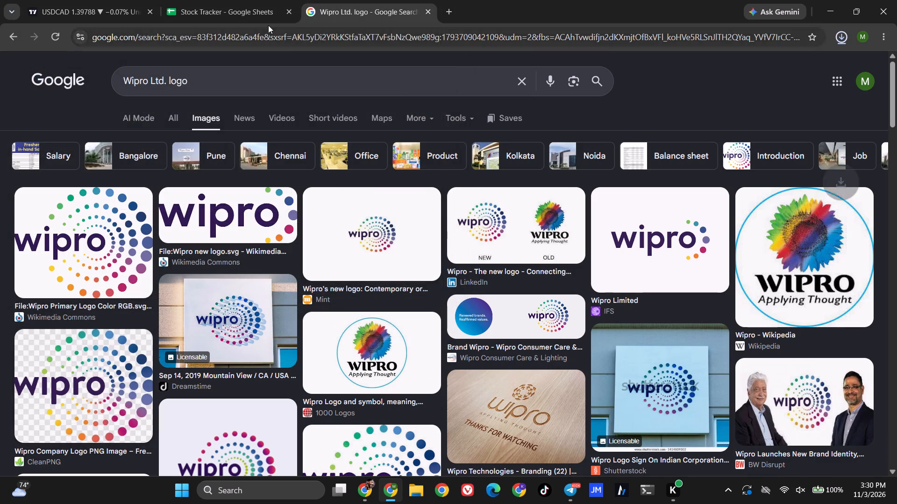
# Return to the Stock Tracker spreadsheet and upload the downloaded wipro.png as the in-cell image in B8.
pyautogui.click(233, 10)
pyautogui.click(164, 315)
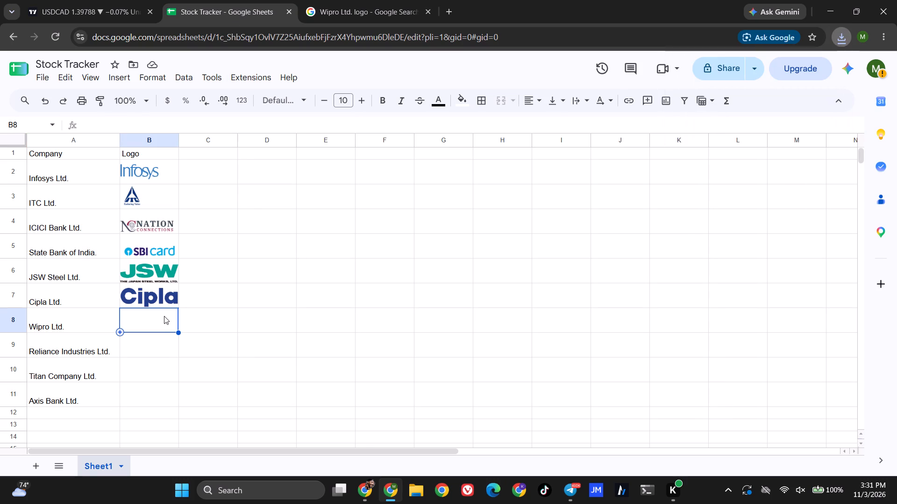
pyautogui.click(111, 80)
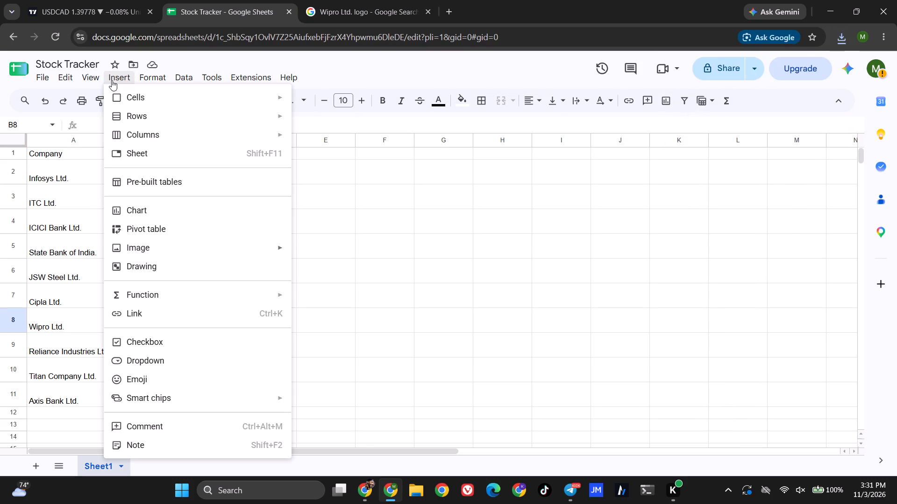
pyautogui.click(276, 253)
pyautogui.click(327, 256)
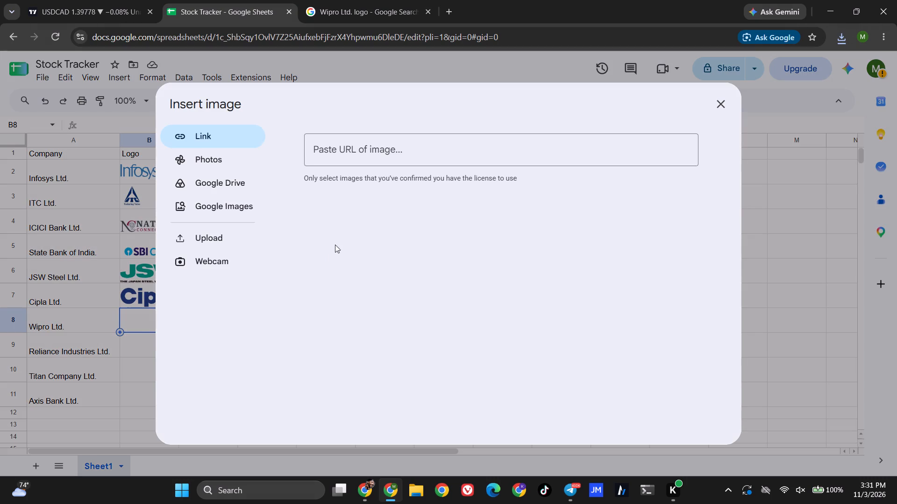
pyautogui.click(206, 241)
pyautogui.click(506, 317)
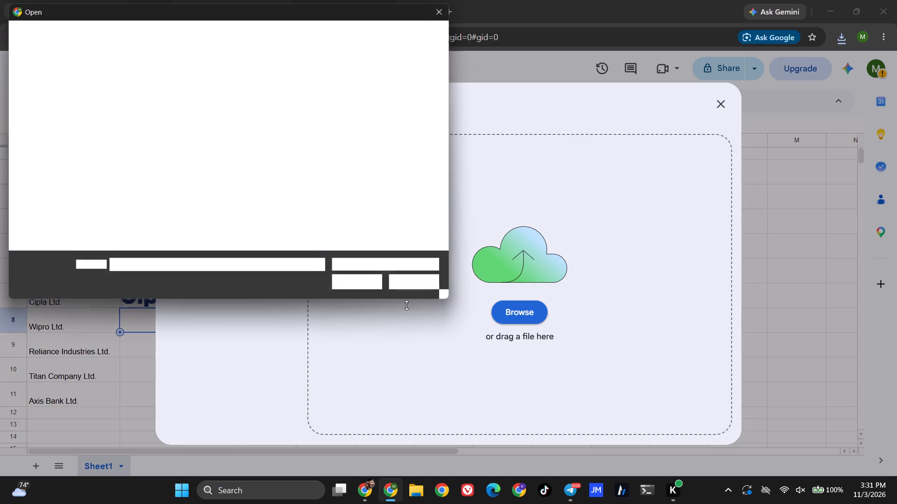
pyautogui.click(155, 108)
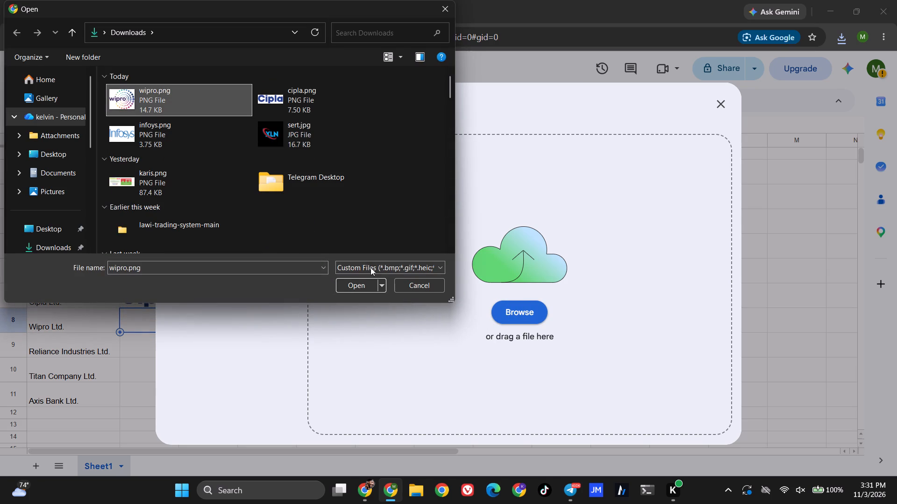
pyautogui.click(367, 284)
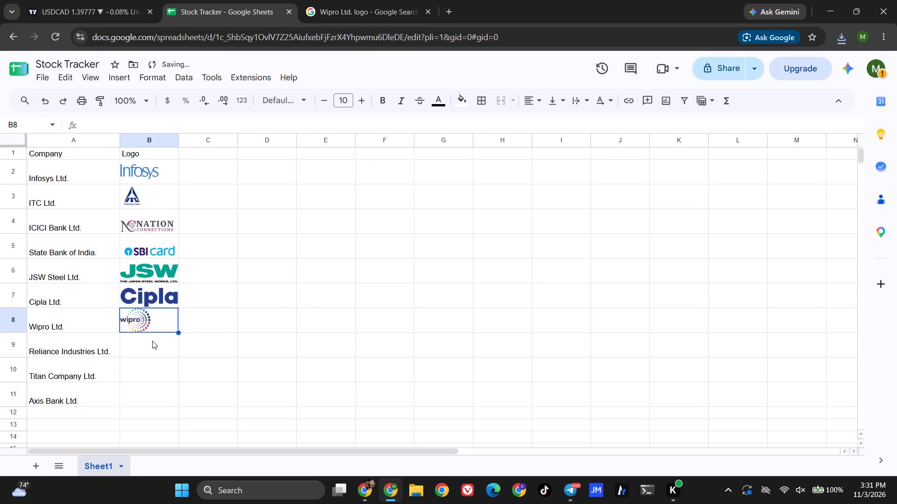
# Copy the company name from cell A9 and run an image search for "Reliance Industries Ltd. logo" in the Wipro logo search tab.
pyautogui.click(151, 343)
pyautogui.tripleClick(86, 349)
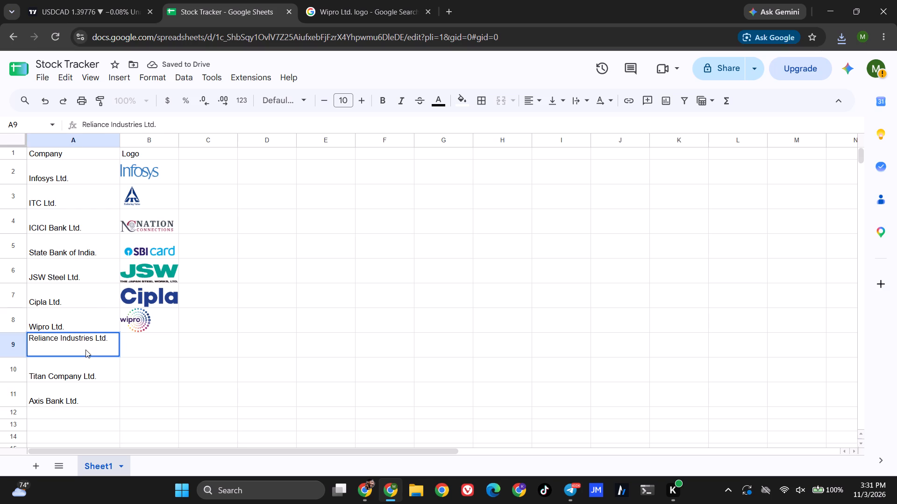
pyautogui.tripleClick(85, 334)
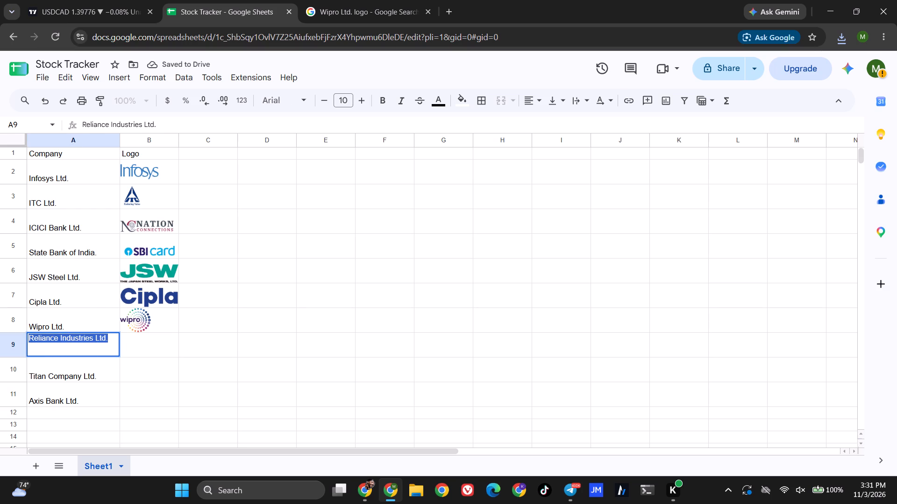
pyautogui.hotkey('ctrl', 'c')
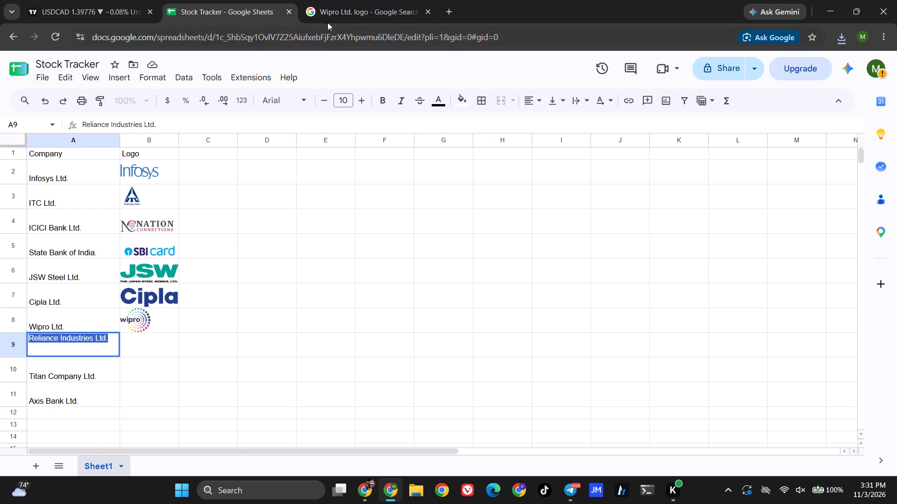
pyautogui.click(328, 21)
pyautogui.click(289, 80)
pyautogui.doubleClick(297, 28)
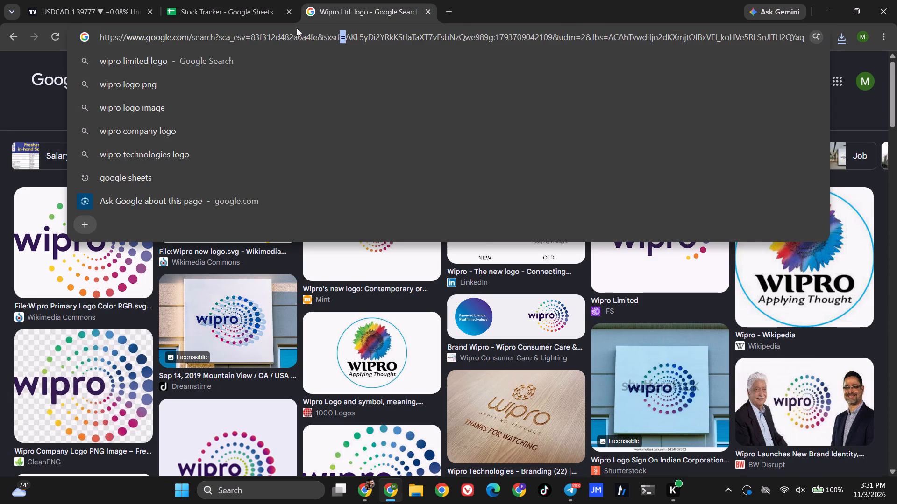
pyautogui.tripleClick(297, 28)
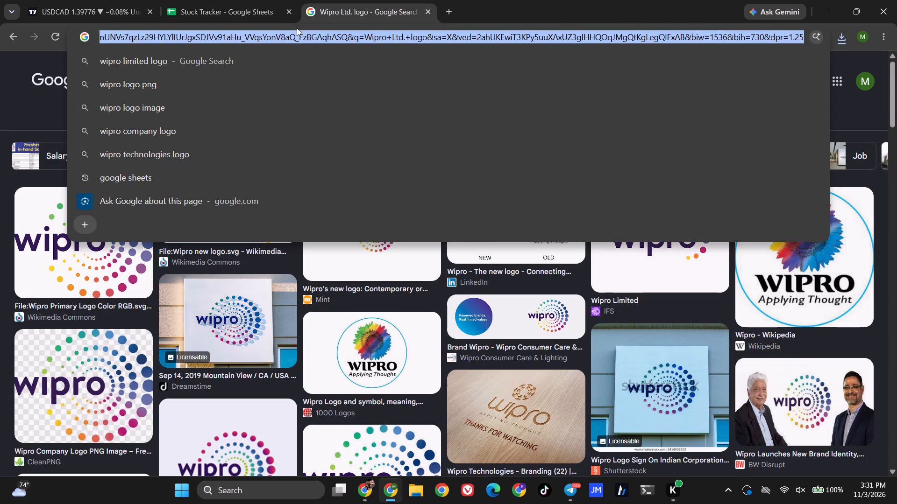
pyautogui.hotkey('ctrl', 'BackSpace')
pyautogui.hotkey('ctrl', 'v')
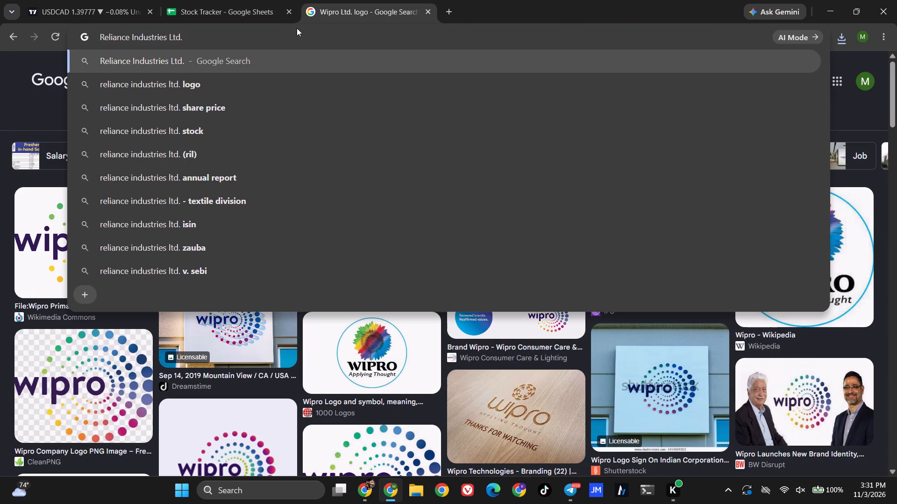
pyautogui.press('space')
pyautogui.write('logo')
pyautogui.press('Return')
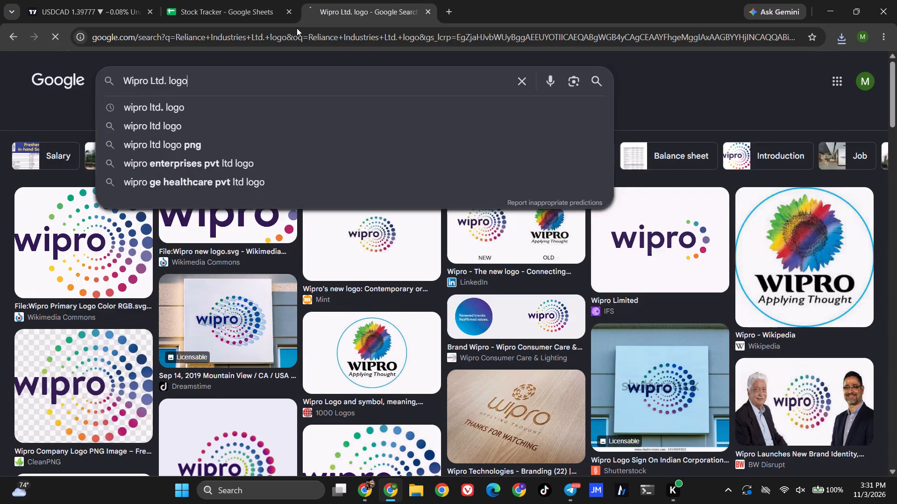
pyautogui.click(213, 122)
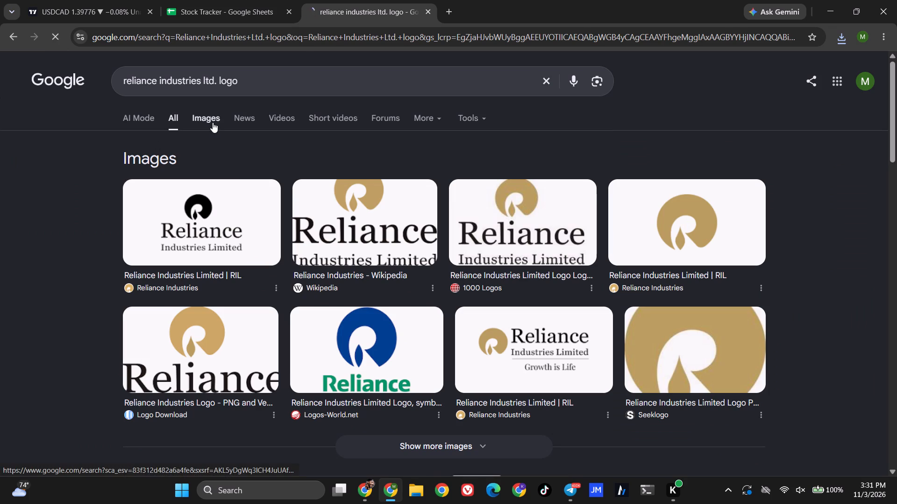
# Save the Wikipedia Reliance Industries logo image to the Downloads folder as "reliance".
pyautogui.rightClick(99, 215)
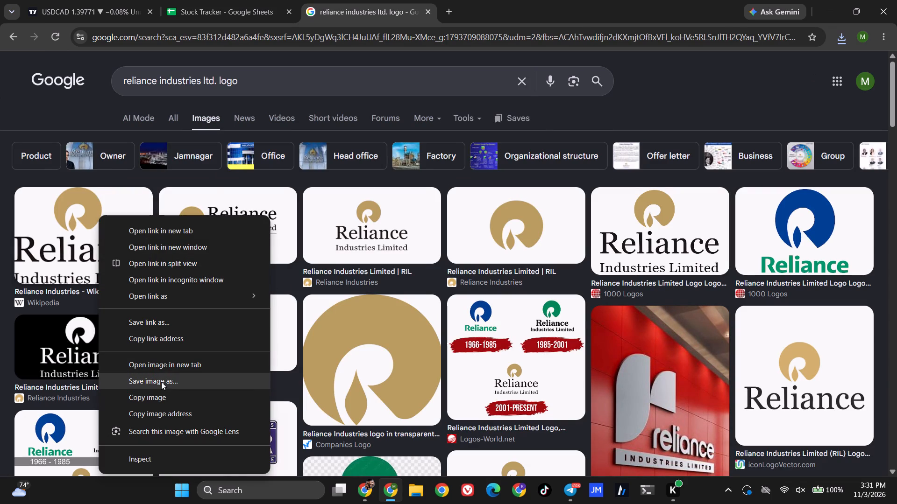
pyautogui.click(161, 382)
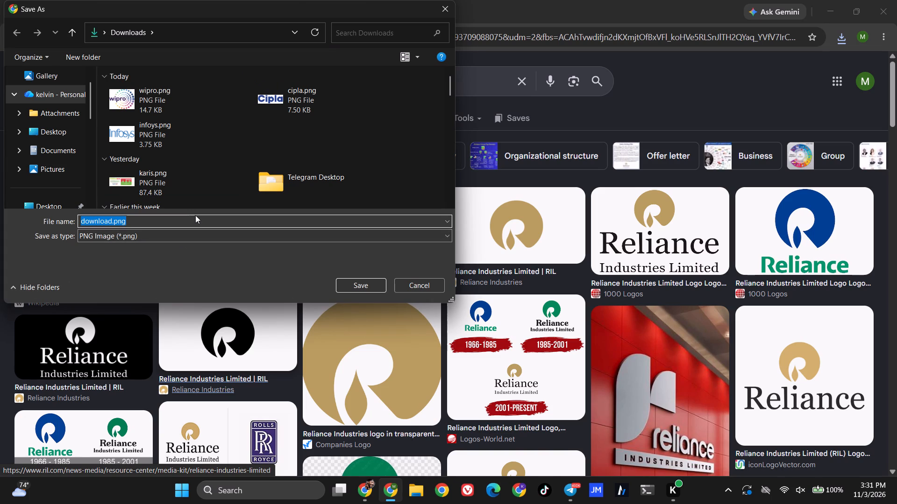
pyautogui.write('reliance')
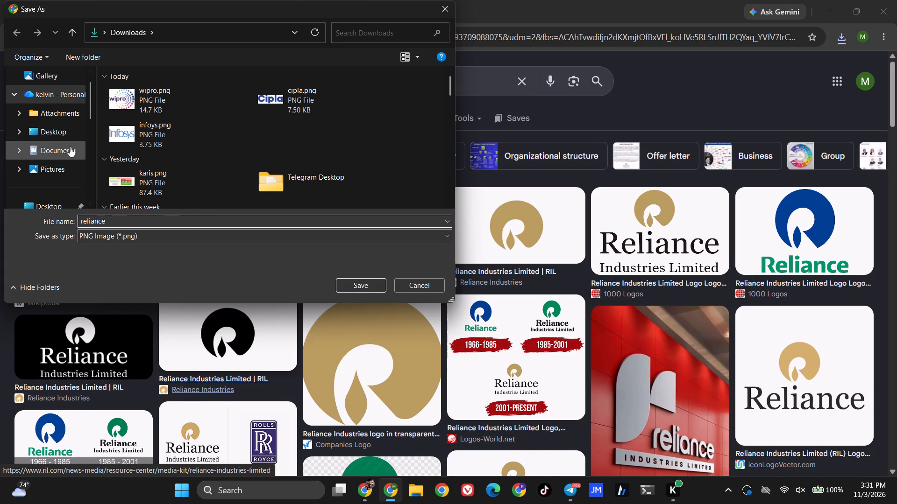
pyautogui.scroll(-2, 56, 162)
pyautogui.click(48, 117)
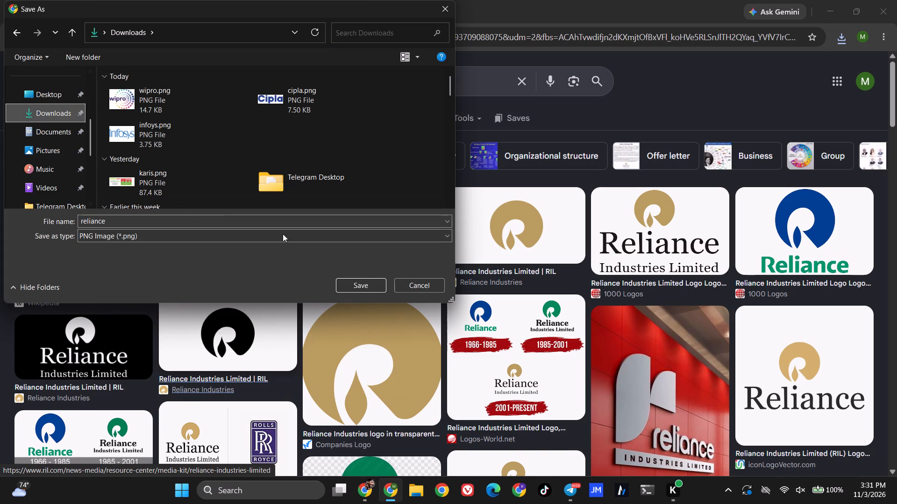
pyautogui.click(363, 283)
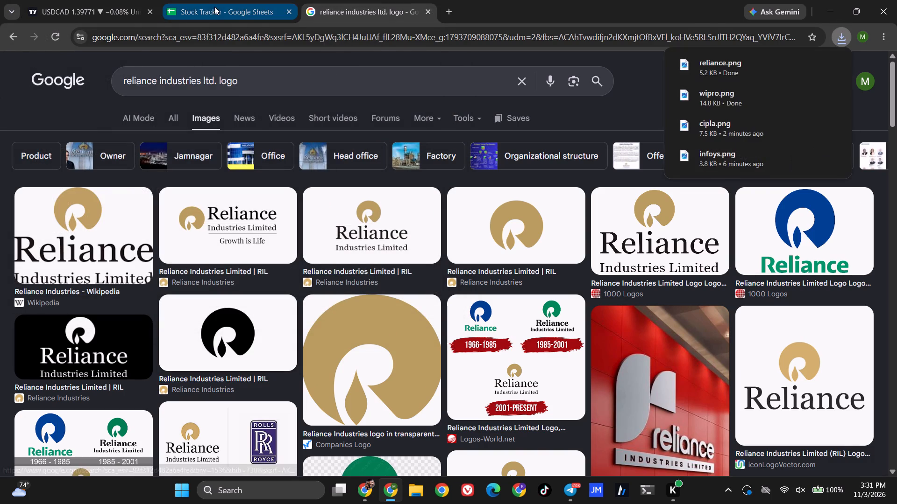
# Return to the Stock Tracker spreadsheet and upload the downloaded reliance.png as the in-cell image in B9.
pyautogui.click(214, 7)
pyautogui.click(140, 343)
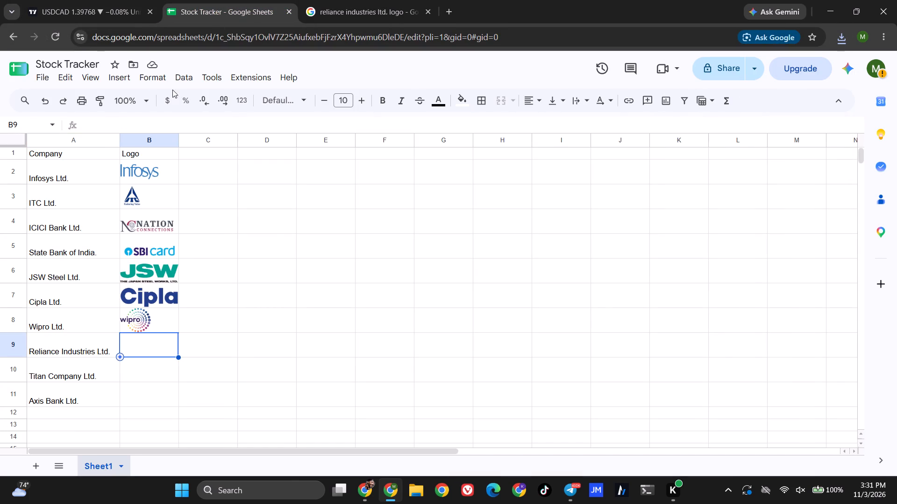
pyautogui.click(123, 81)
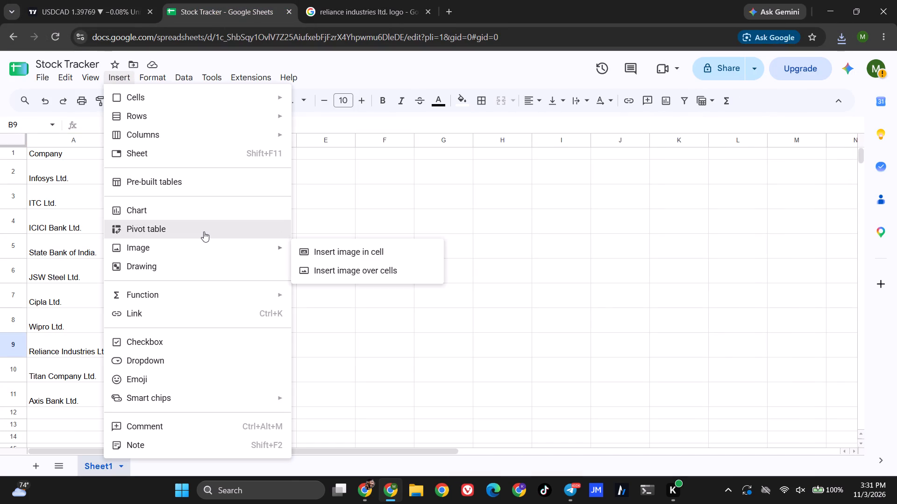
pyautogui.click(307, 248)
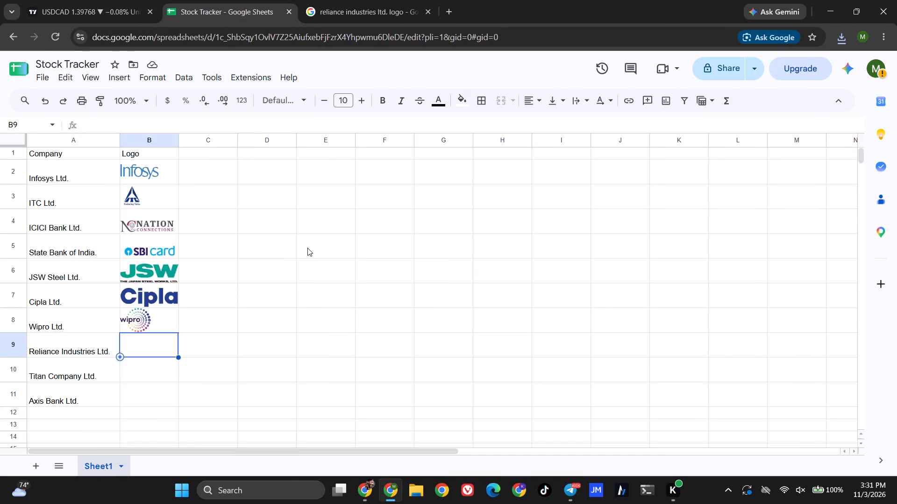
pyautogui.click(201, 235)
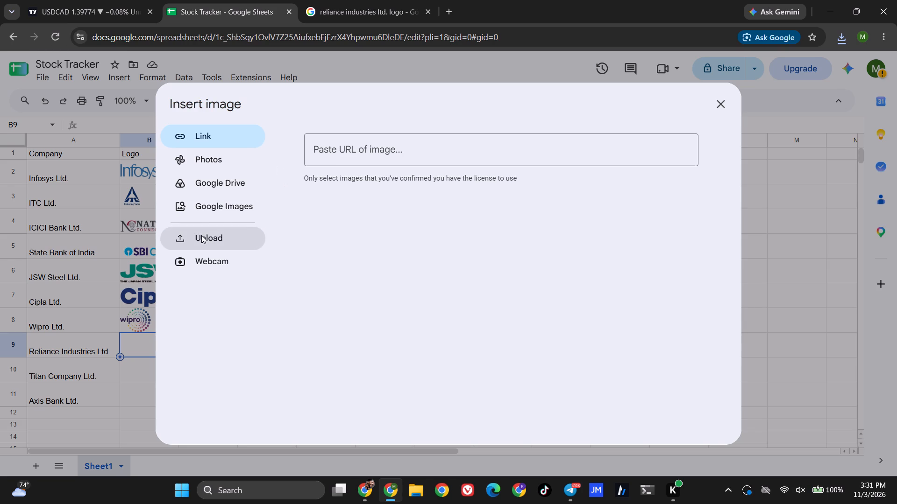
pyautogui.click(498, 306)
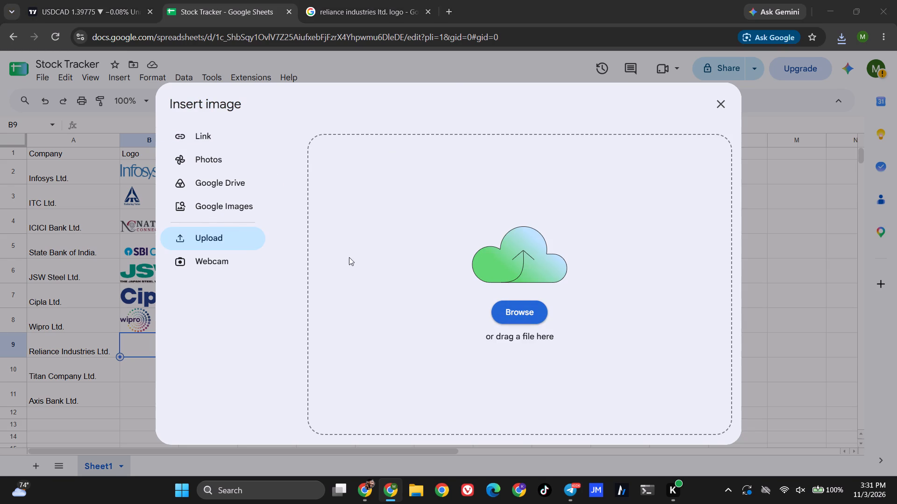
pyautogui.click(159, 105)
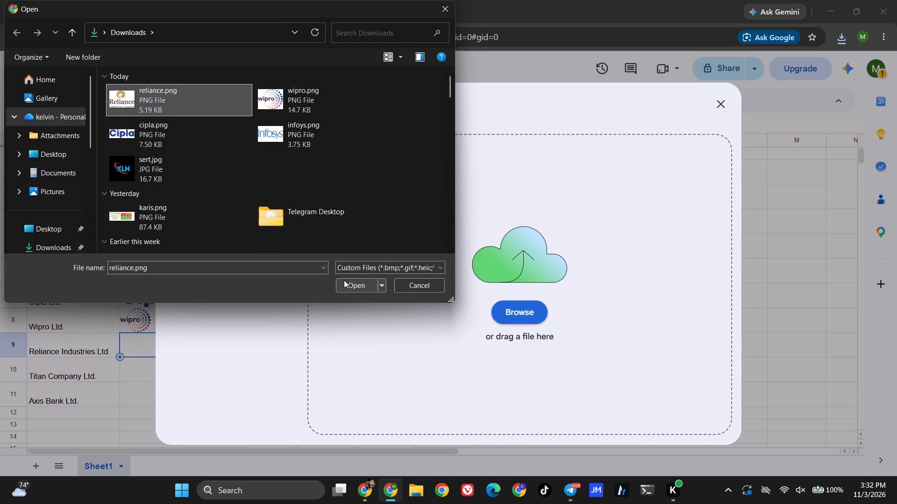
pyautogui.click(345, 281)
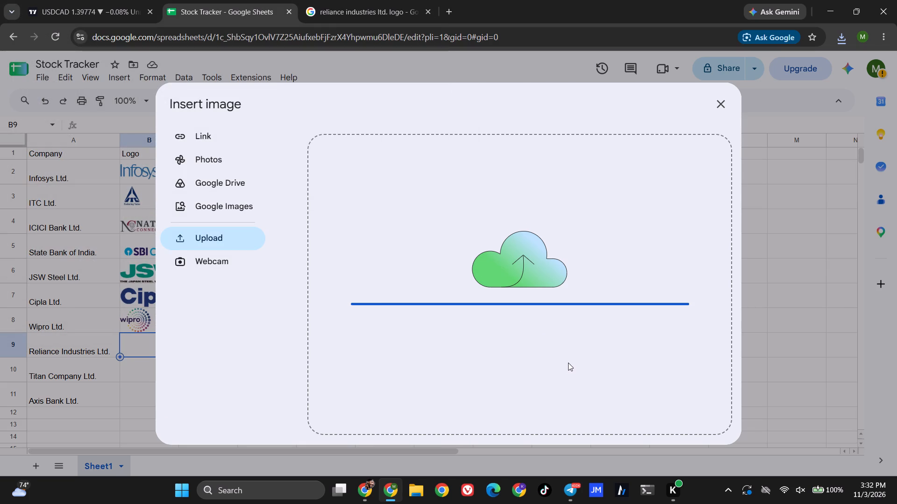
# Copy the company name from cell A10 and run an image search for "Titan Company Ltd. logo" in the Reliance logo search tab.
pyautogui.scroll(-1, 157, 340)
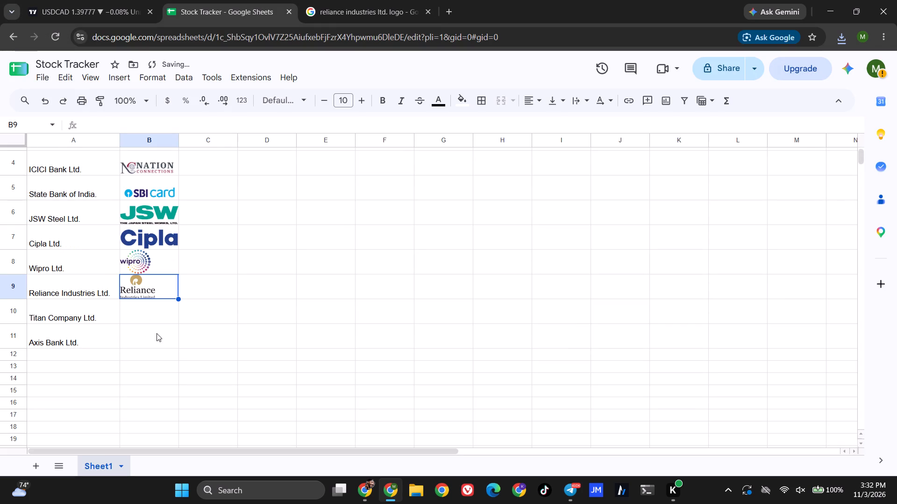
pyautogui.click(71, 316)
pyautogui.click(131, 313)
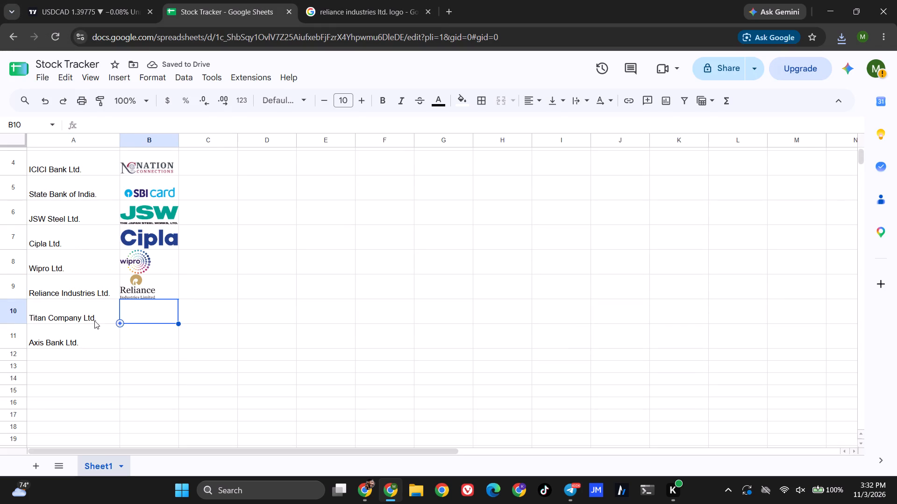
pyautogui.tripleClick(91, 316)
pyautogui.tripleClick(82, 306)
pyautogui.rightClick(82, 305)
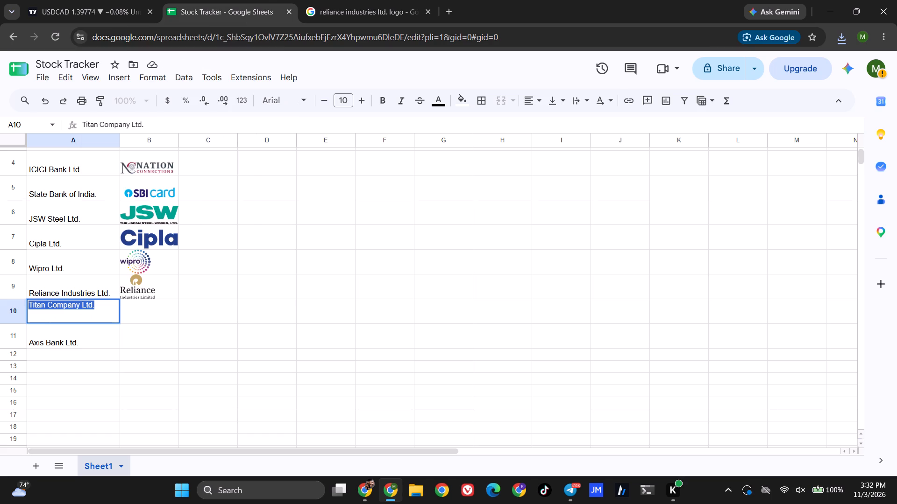
pyautogui.click(143, 85)
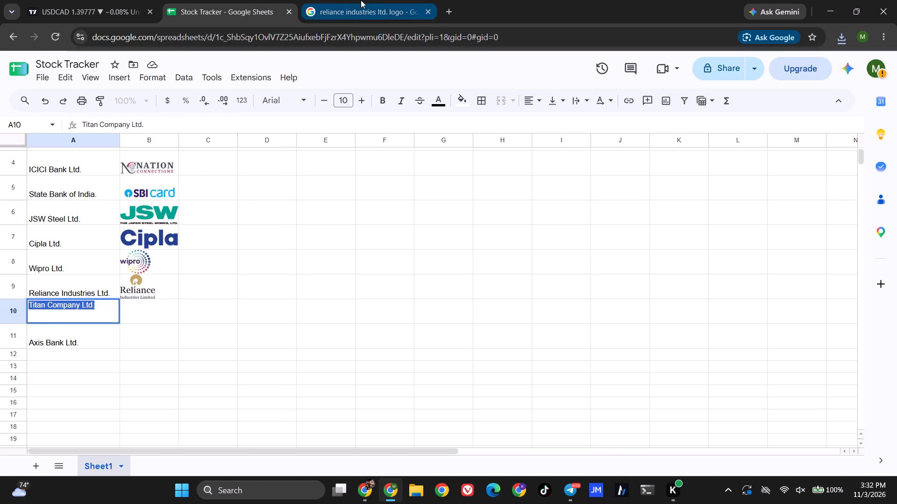
pyautogui.click(361, 0)
pyautogui.click(320, 40)
pyautogui.hotkey('ctrl', 'v')
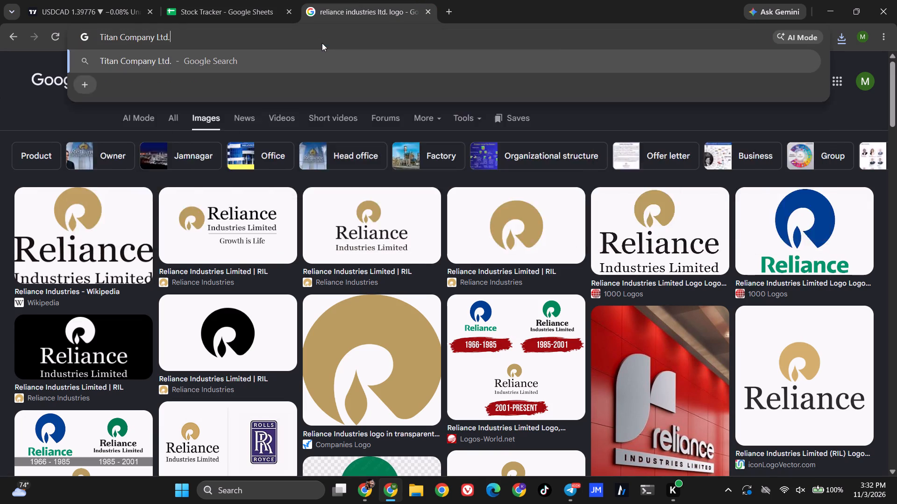
pyautogui.press('space')
pyautogui.write('logo')
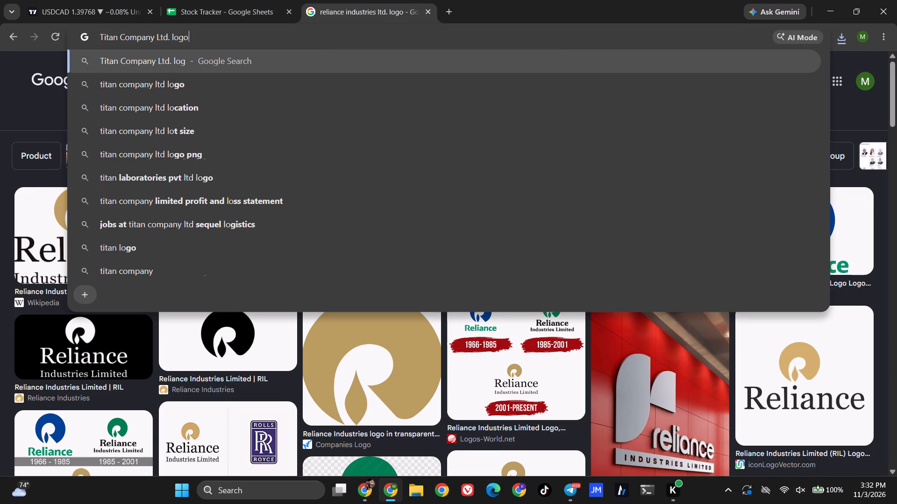
pyautogui.press('Return')
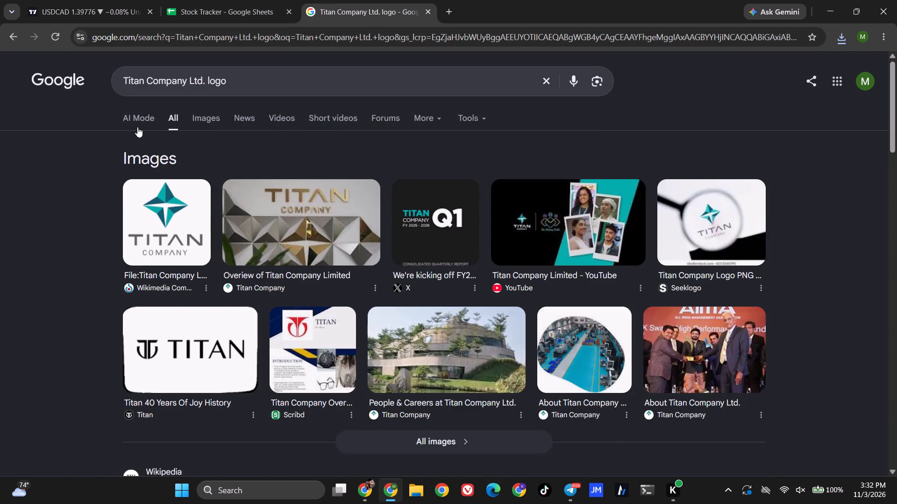
pyautogui.click(209, 123)
# Save the Wikipedia Titan Company logo image to the Downloads folder as "Titan".
pyautogui.rightClick(74, 219)
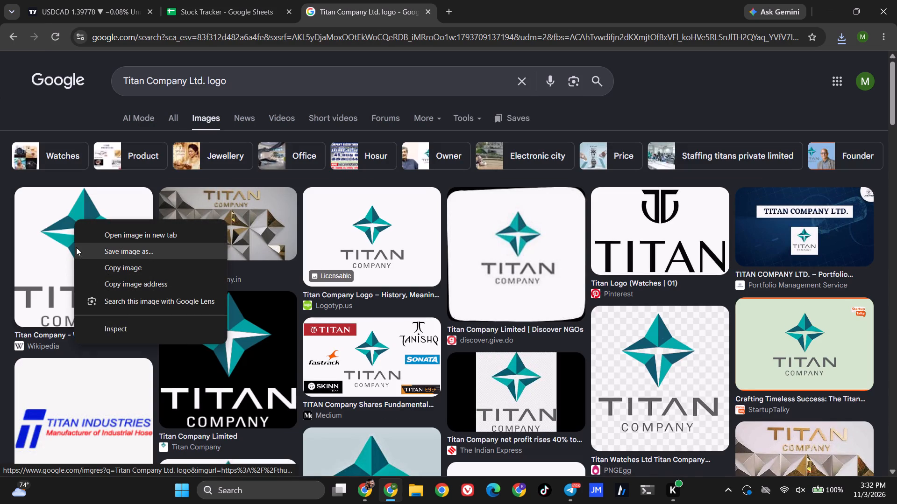
pyautogui.click(105, 253)
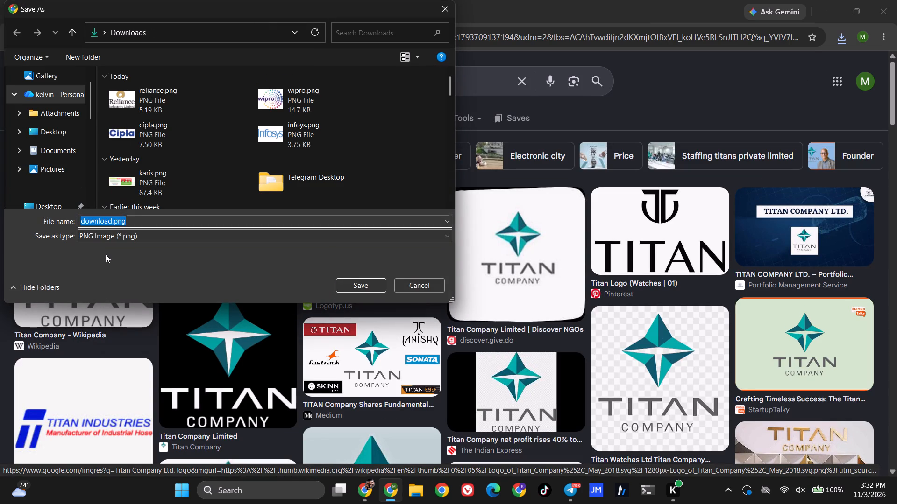
pyautogui.write('ita')
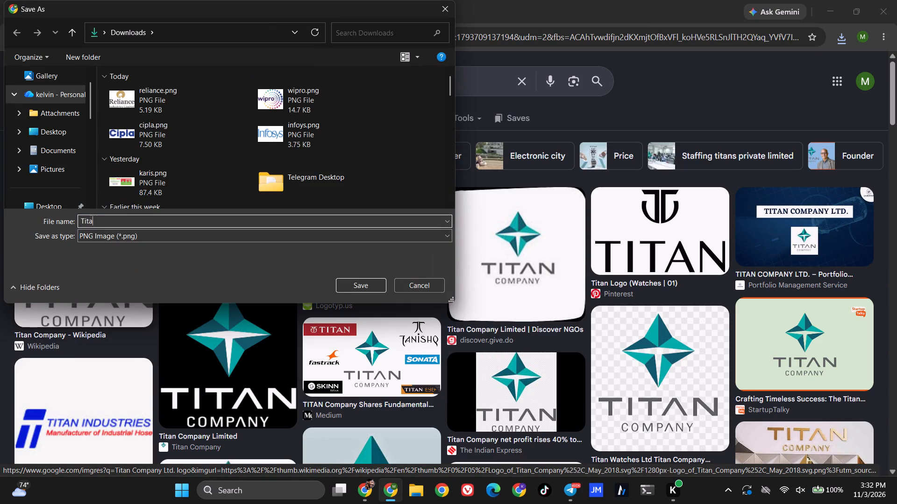
pyautogui.press('n')
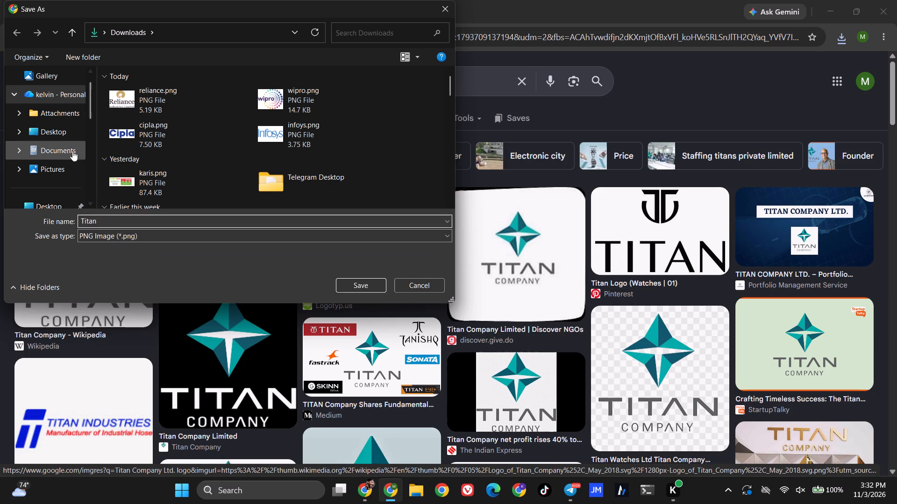
pyautogui.scroll(-2, 63, 164)
pyautogui.click(55, 120)
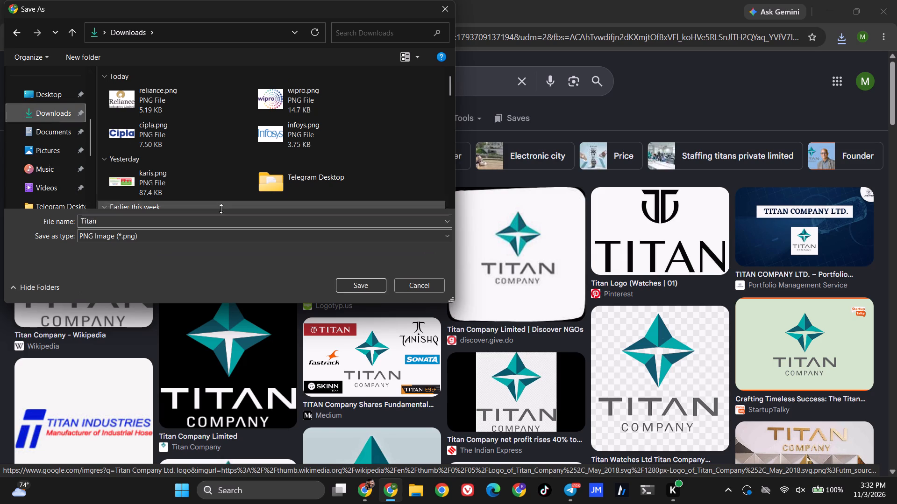
pyautogui.click(350, 290)
# Return to the Stock Tracker spreadsheet and upload the downloaded Titan.png as the in-cell image in B10.
pyautogui.click(208, 0)
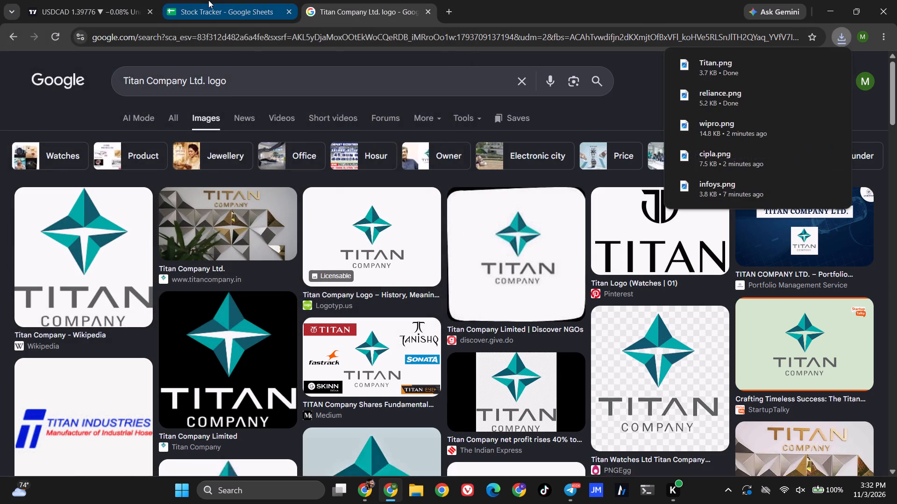
pyautogui.click(128, 310)
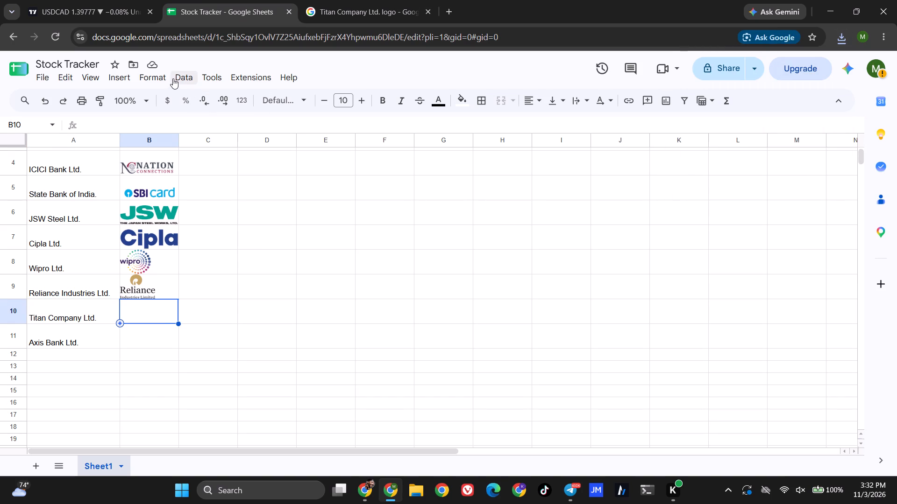
pyautogui.click(116, 77)
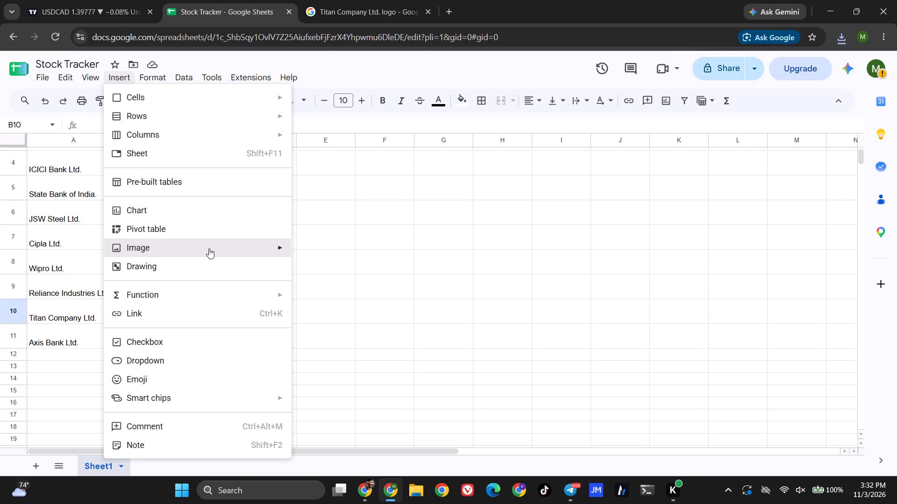
pyautogui.click(209, 248)
pyautogui.click(326, 260)
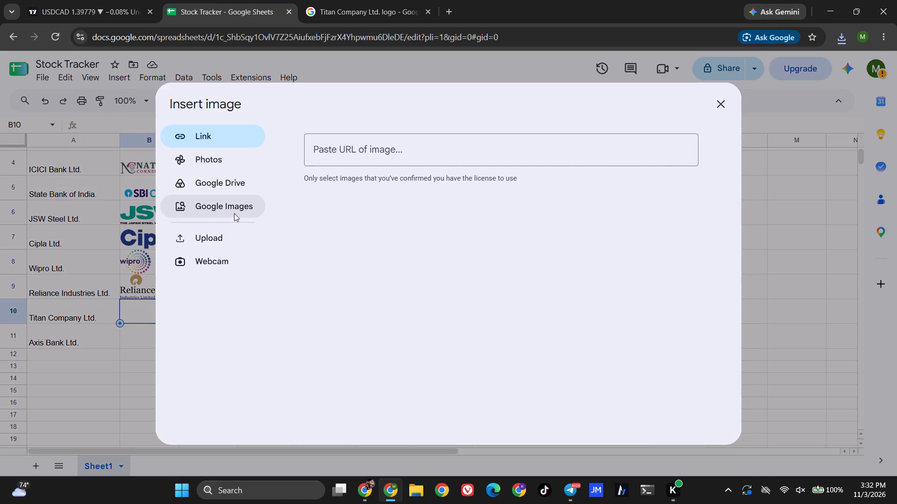
pyautogui.click(230, 233)
pyautogui.click(514, 317)
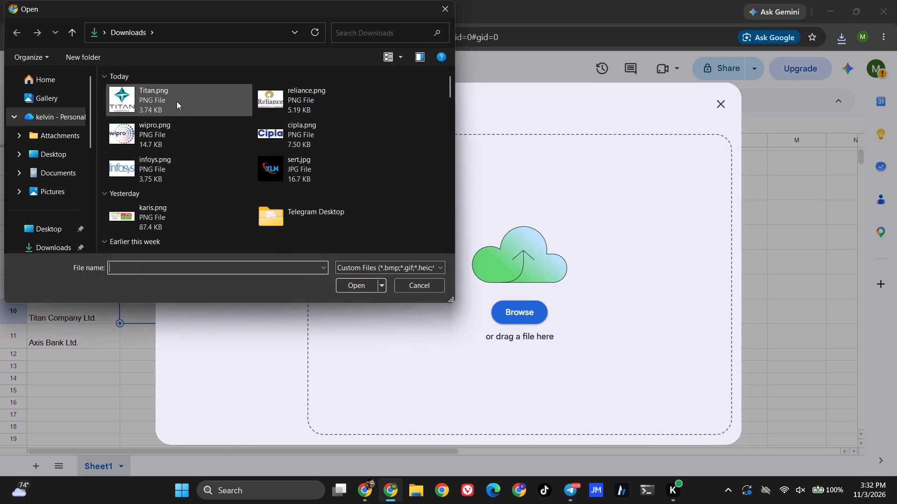
pyautogui.click(177, 101)
pyautogui.click(365, 283)
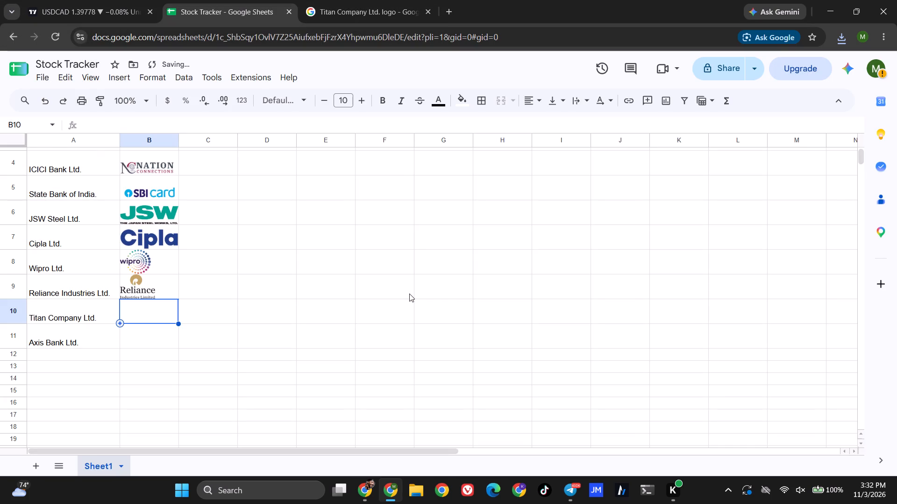
# Copy the company name from cell A11 and run an image search for "Axis Bank Ltd. logo" in the Titan logo search tab.
pyautogui.click(160, 333)
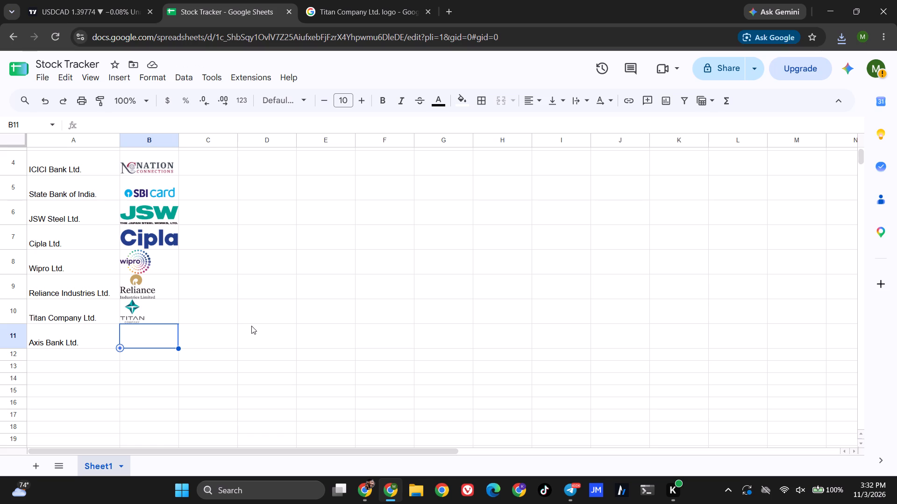
pyautogui.tripleClick(71, 333)
pyautogui.rightClick(69, 329)
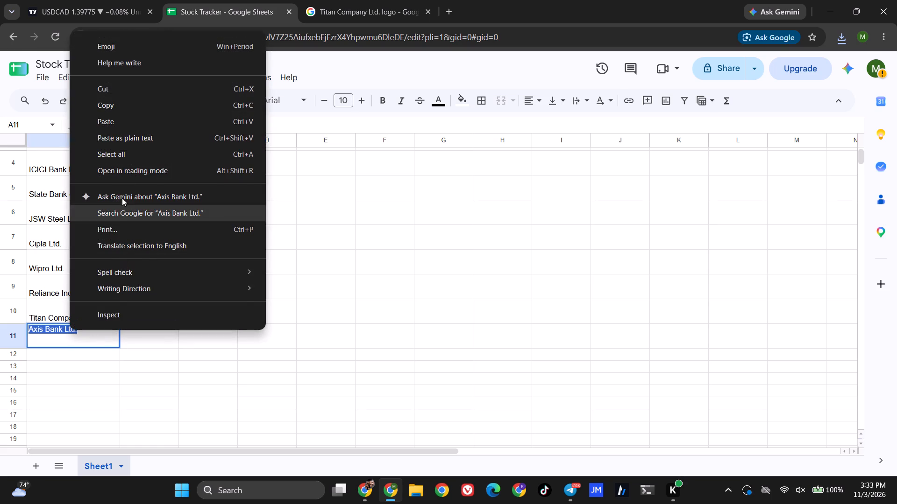
pyautogui.click(140, 105)
pyautogui.click(374, 13)
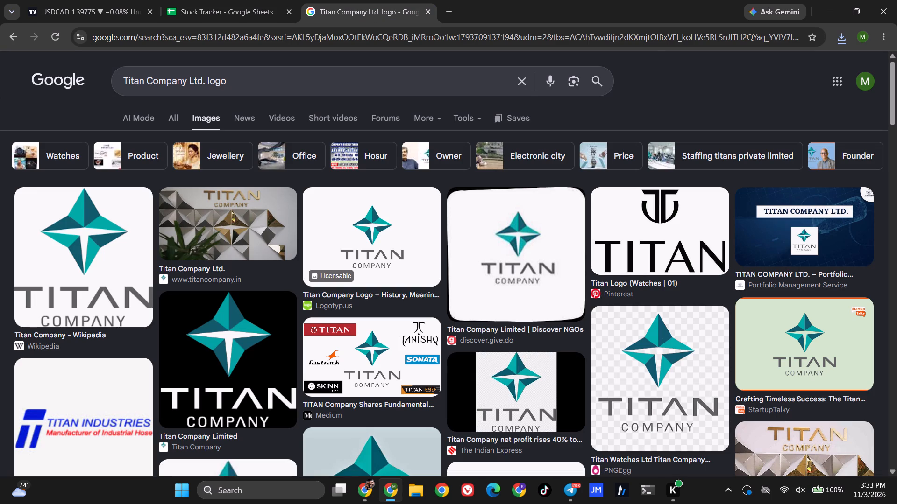
pyautogui.tripleClick(312, 82)
pyautogui.click(312, 82)
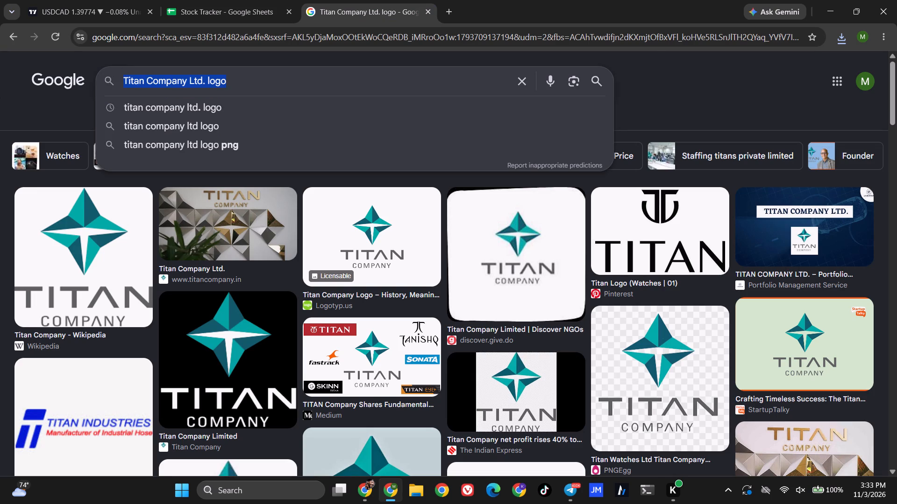
pyautogui.hotkey('ctrl', 'v')
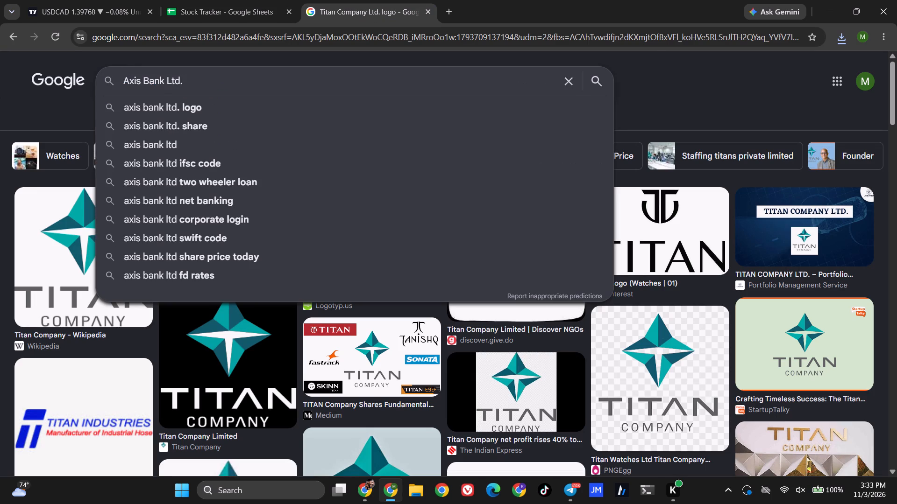
pyautogui.press('space')
pyautogui.write('logo')
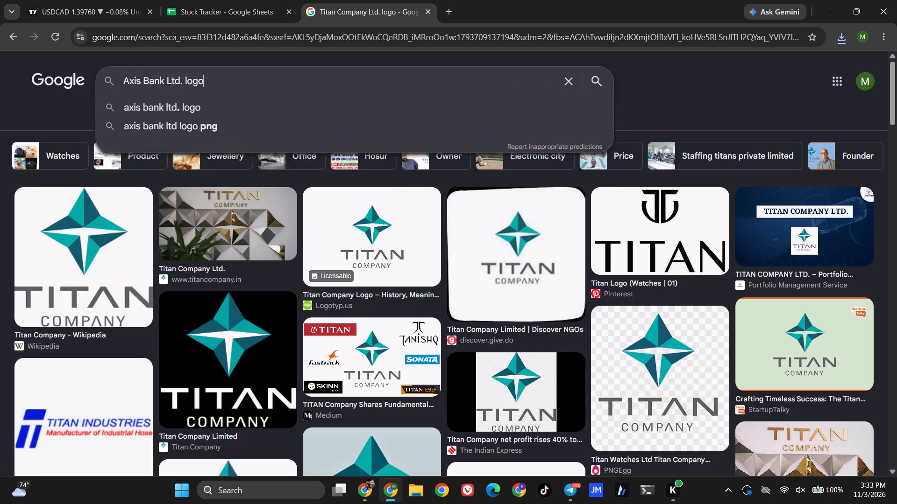
pyautogui.press('Return')
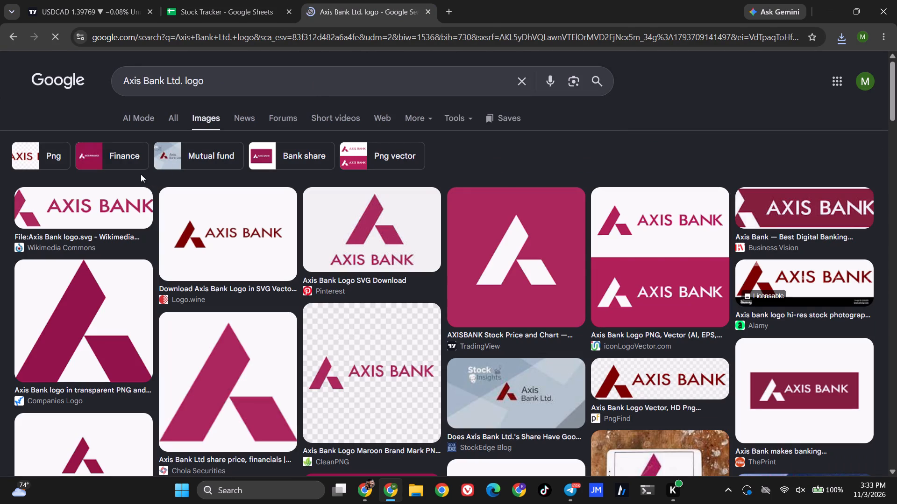
# Save the Wikimedia Commons Axis Bank logo image to the Downloads folder as "Asis".
pyautogui.rightClick(93, 204)
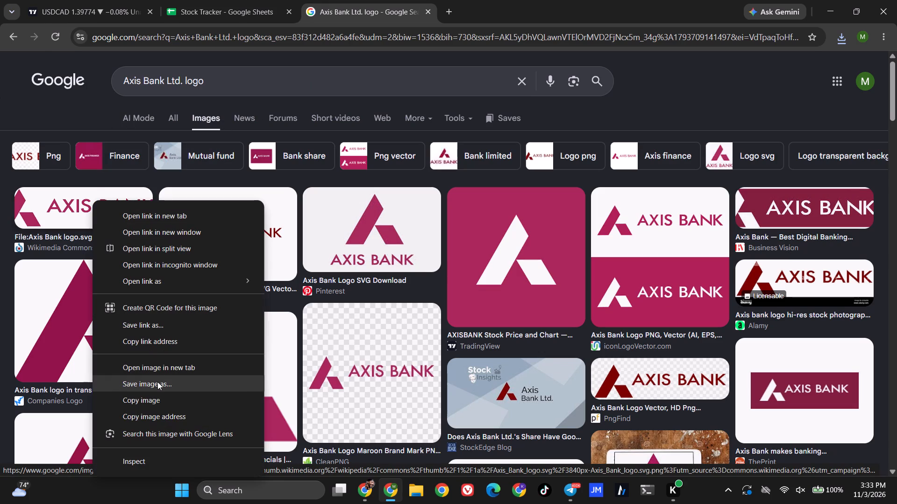
pyautogui.click(157, 382)
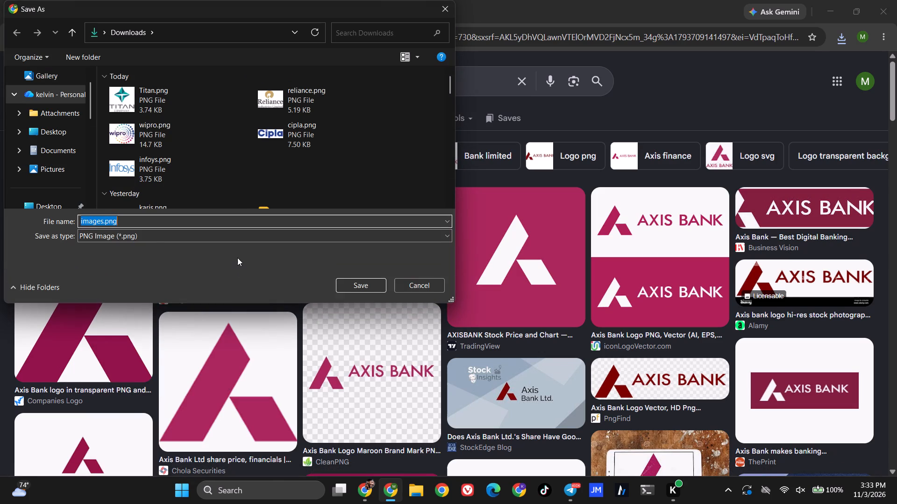
pyautogui.write('sis')
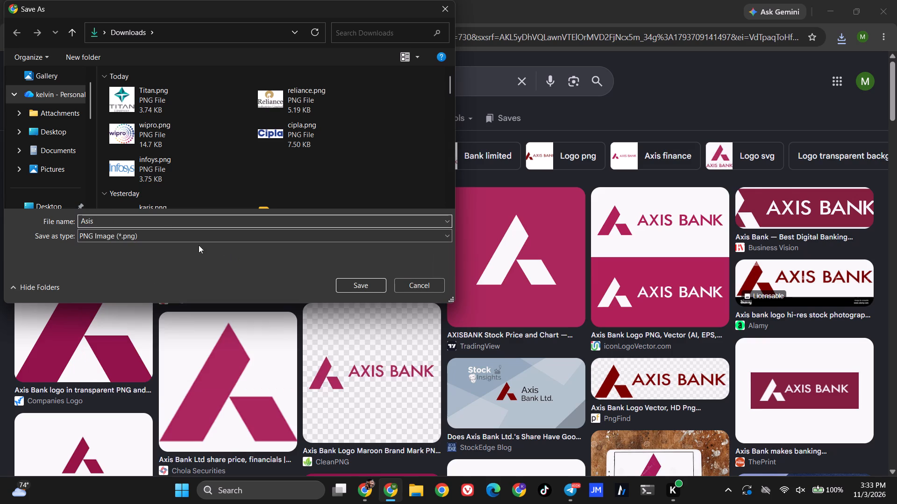
pyautogui.scroll(-2, 55, 161)
pyautogui.click(41, 121)
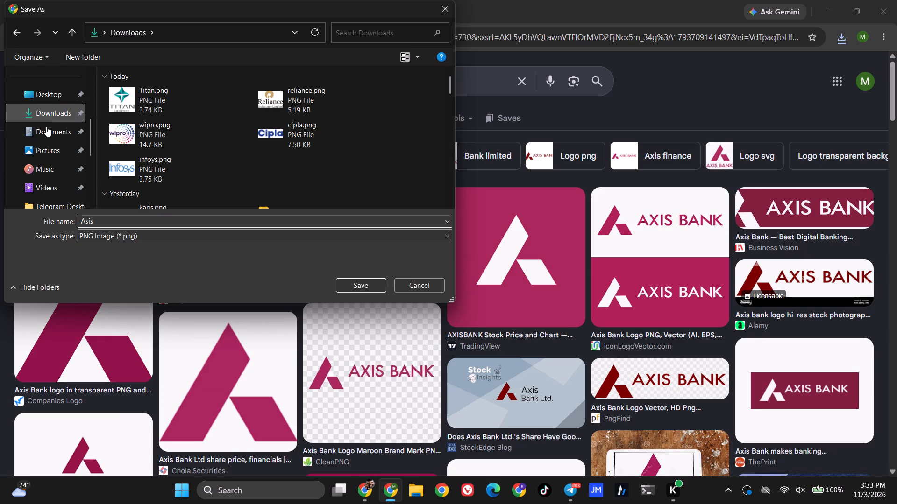
pyautogui.click(351, 284)
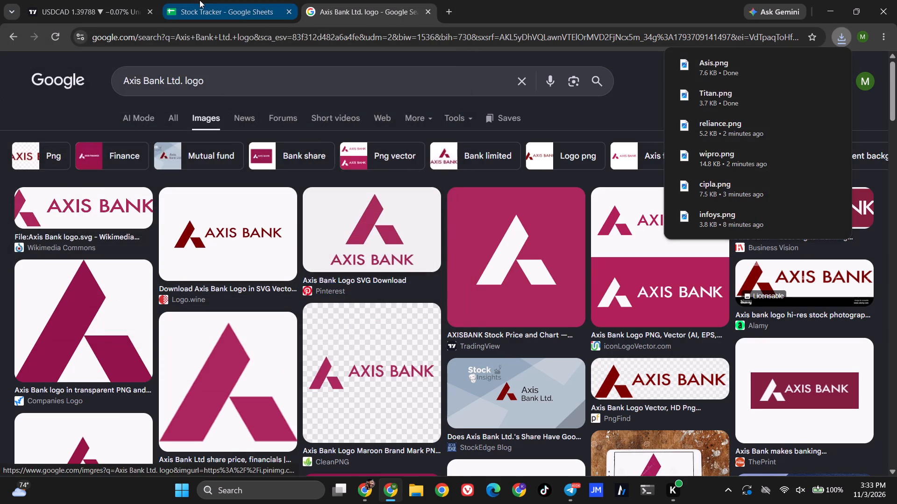
# Return to the Stock Tracker spreadsheet and upload the downloaded Asis.png as the in-cell image in B11.
pyautogui.click(199, 0)
pyautogui.click(131, 333)
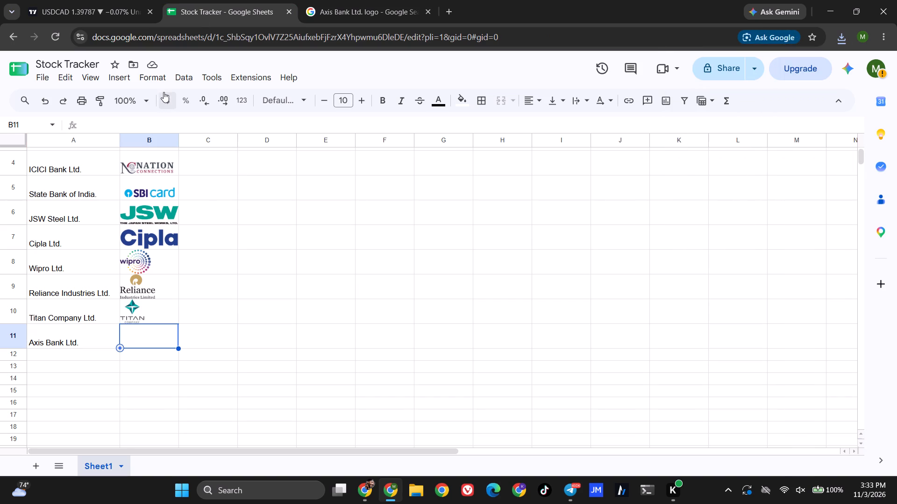
pyautogui.click(118, 80)
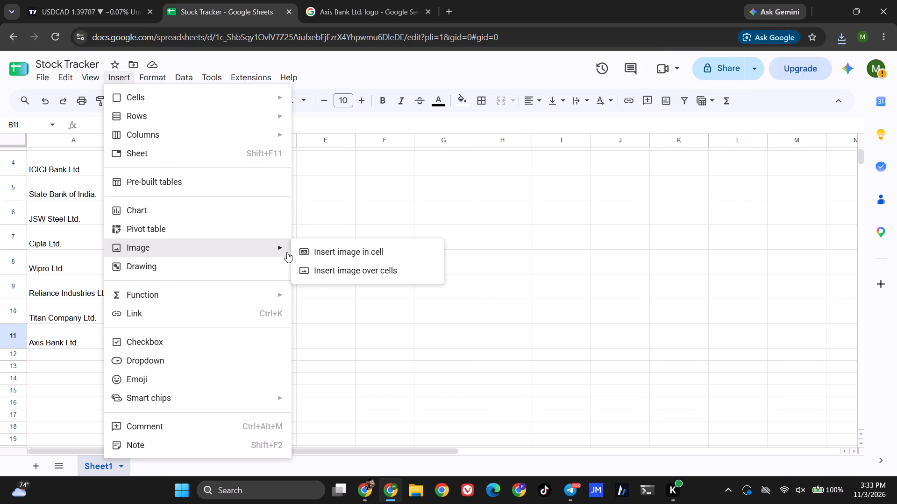
pyautogui.click(305, 249)
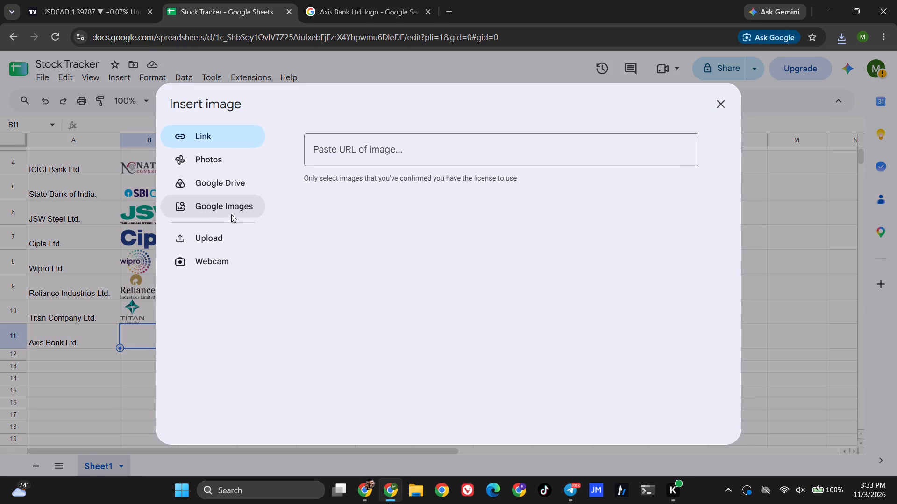
pyautogui.click(215, 231)
pyautogui.click(511, 310)
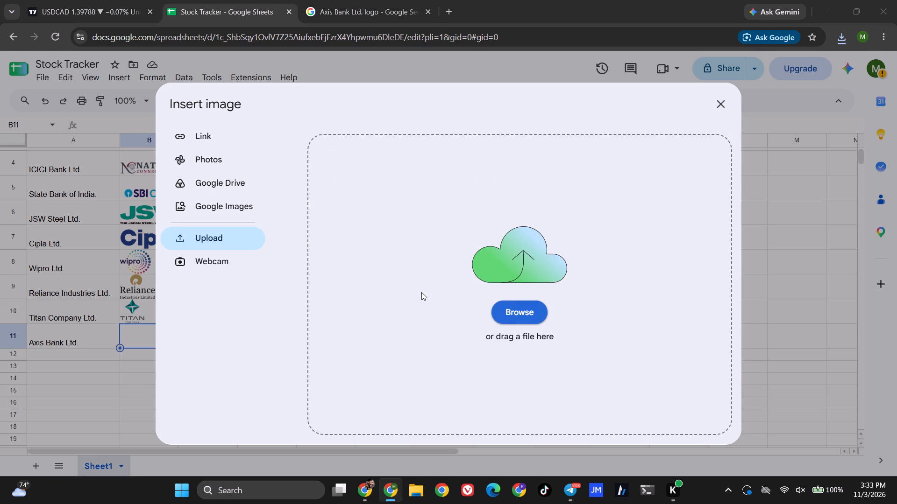
pyautogui.click(185, 105)
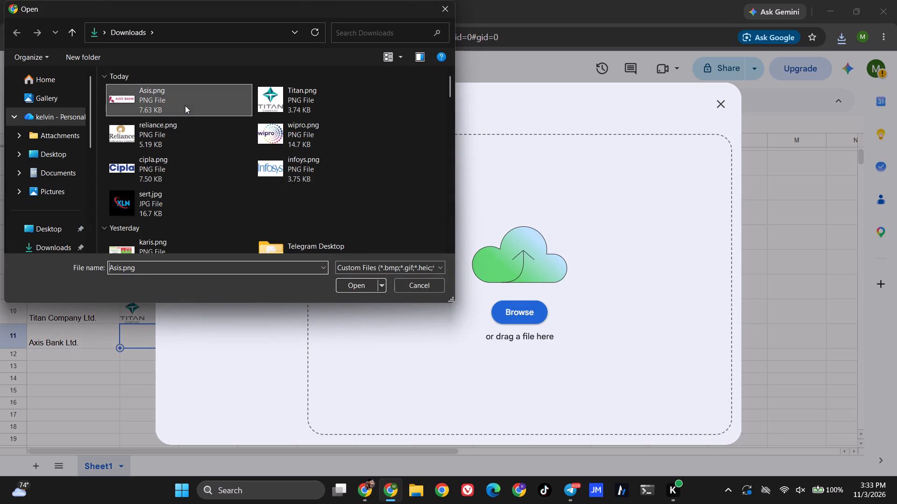
pyautogui.click(362, 284)
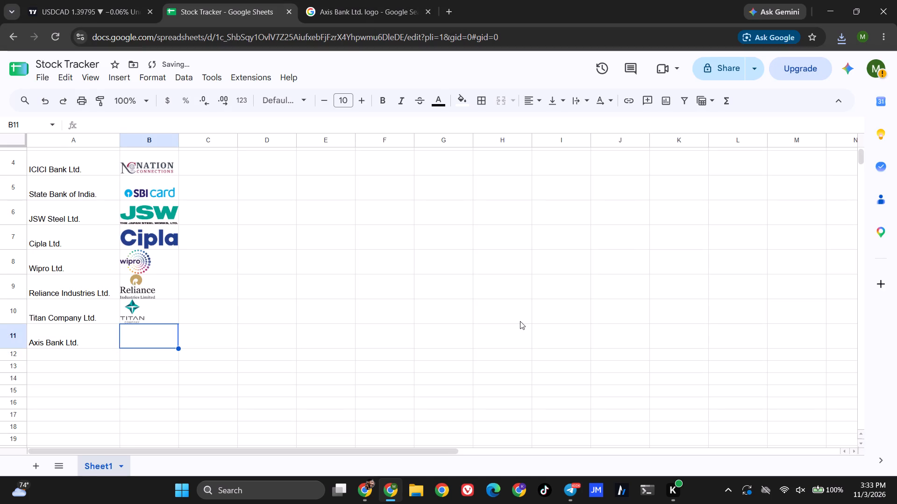
# Center the contents of the whole Logo column B horizontally.
pyautogui.scroll(1, 258, 236)
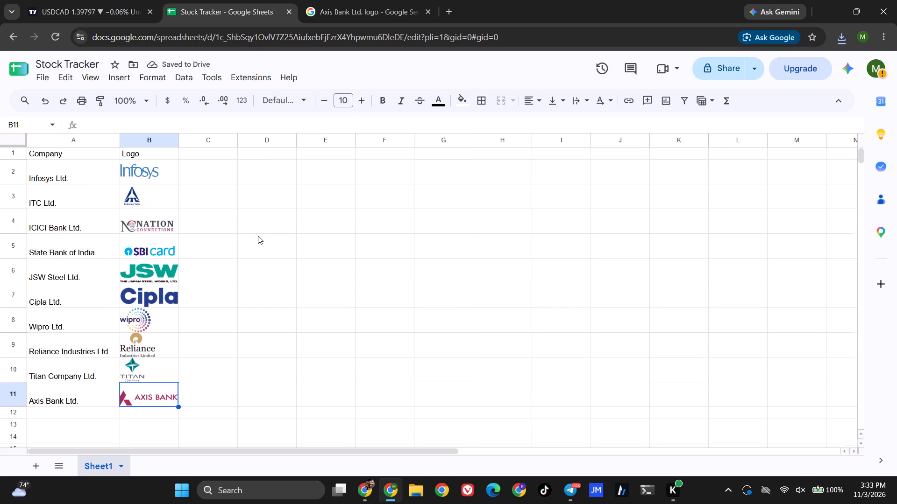
pyautogui.scroll(2, 246, 224)
pyautogui.click(151, 140)
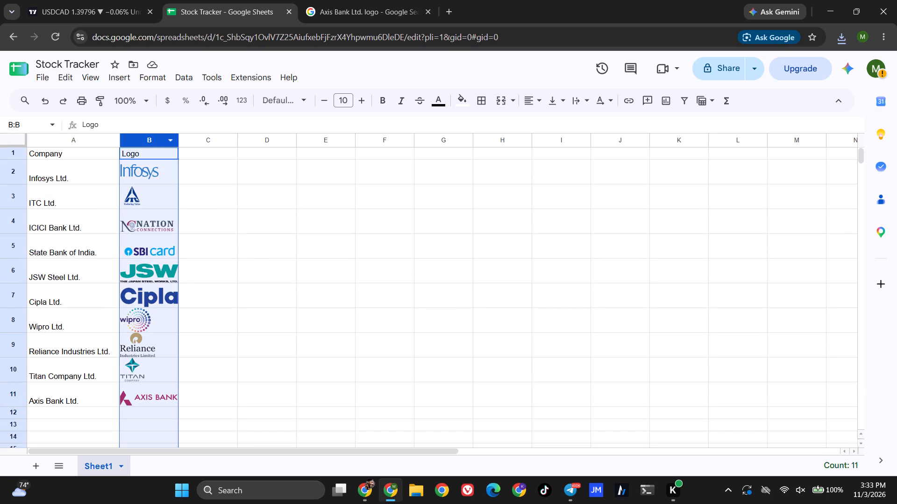
pyautogui.click(537, 104)
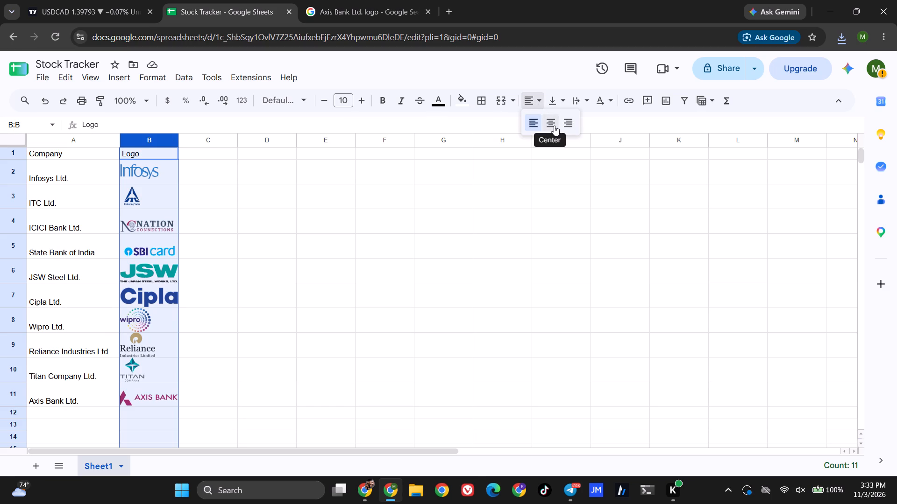
pyautogui.click(554, 126)
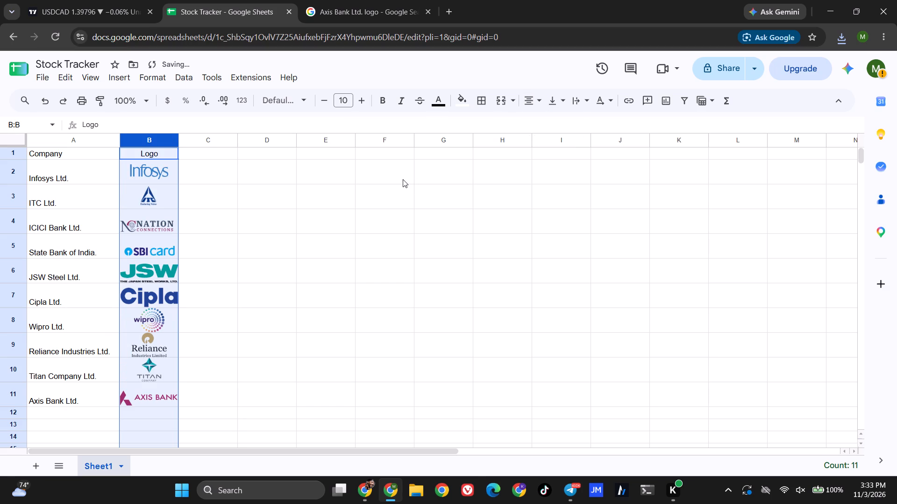
# Widen the Logo column B to about twice its width so the logos have more room.
pyautogui.moveTo(178, 138); pyautogui.dragTo(185, 140)
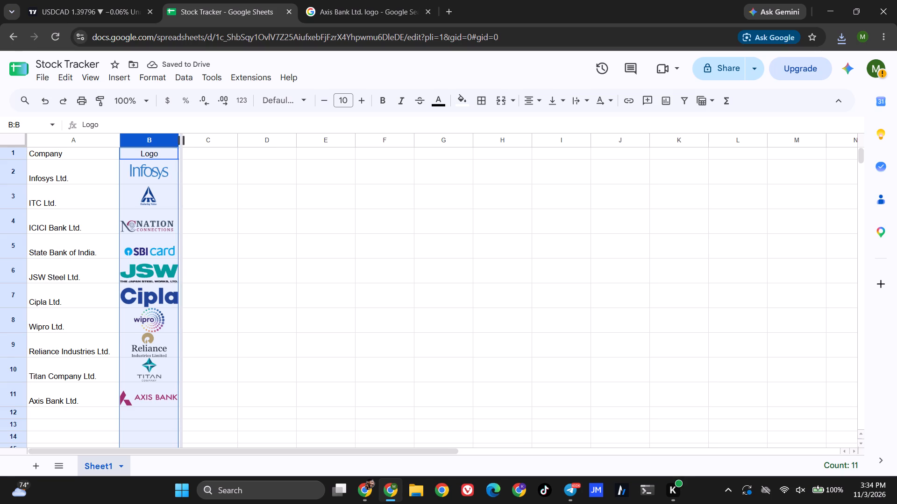
pyautogui.moveTo(185, 140); pyautogui.dragTo(185, 140)
pyautogui.moveTo(184, 138); pyautogui.dragTo(193, 140)
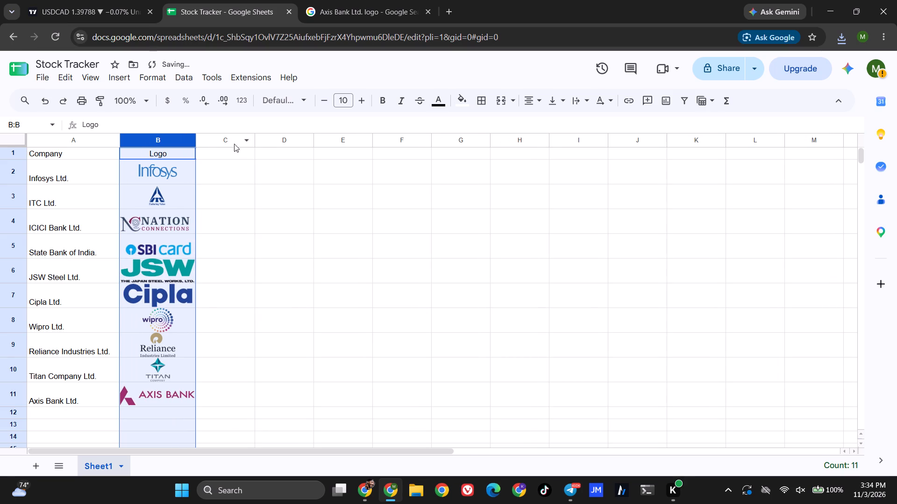
pyautogui.moveTo(195, 140); pyautogui.dragTo(238, 142)
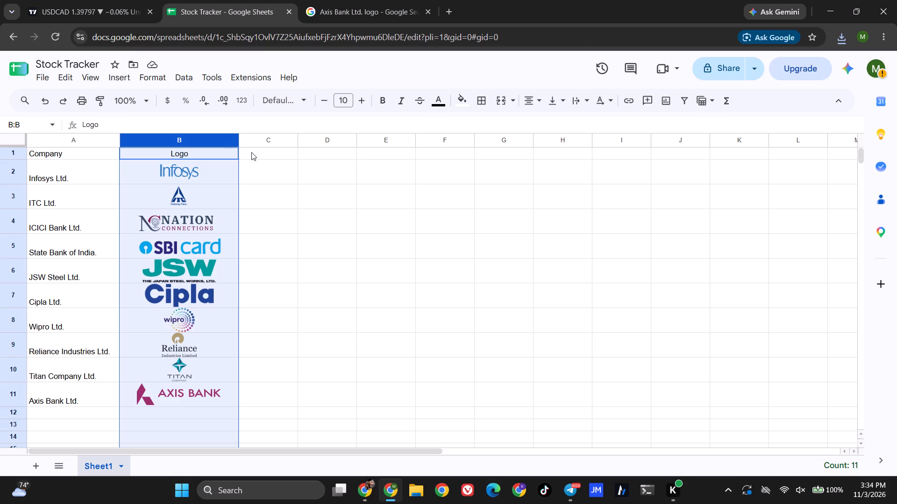
# Enter the column header "Ticker" in cell C1.
pyautogui.click(263, 157)
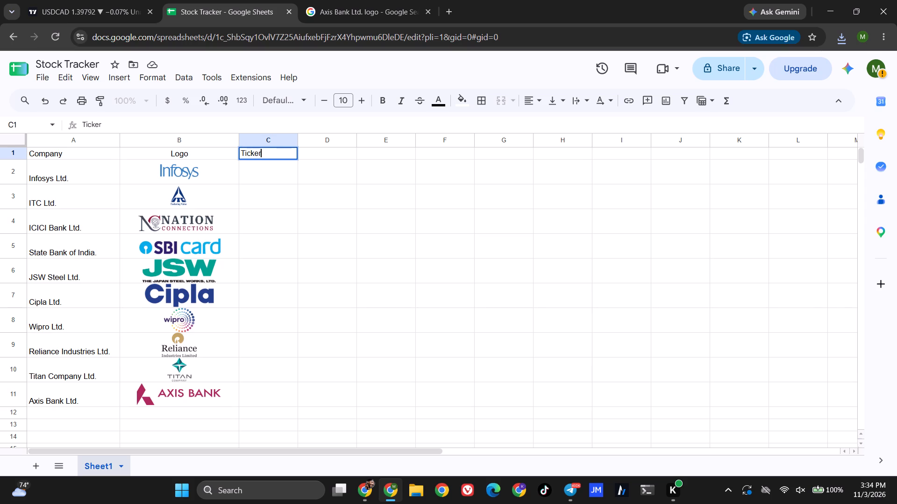
# Set the vertical alignment of the whole Logo column B to middle.
pyautogui.click(198, 145)
pyautogui.click(196, 138)
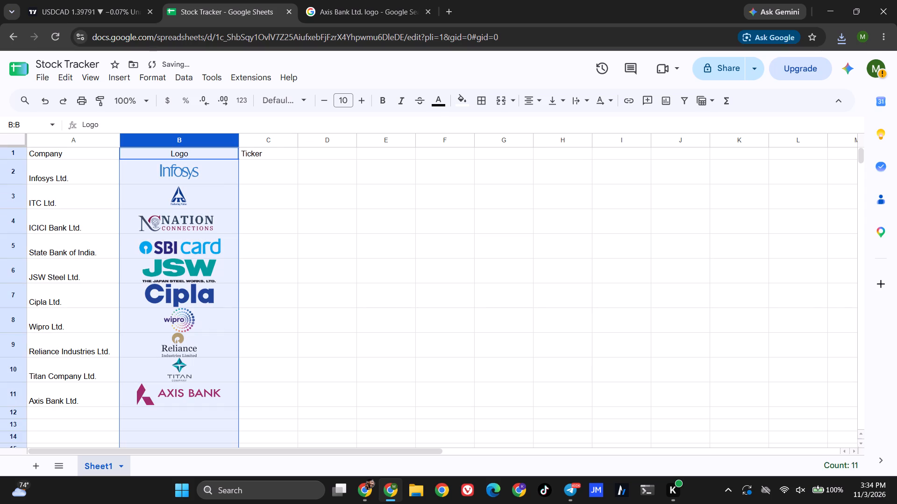
pyautogui.click(564, 102)
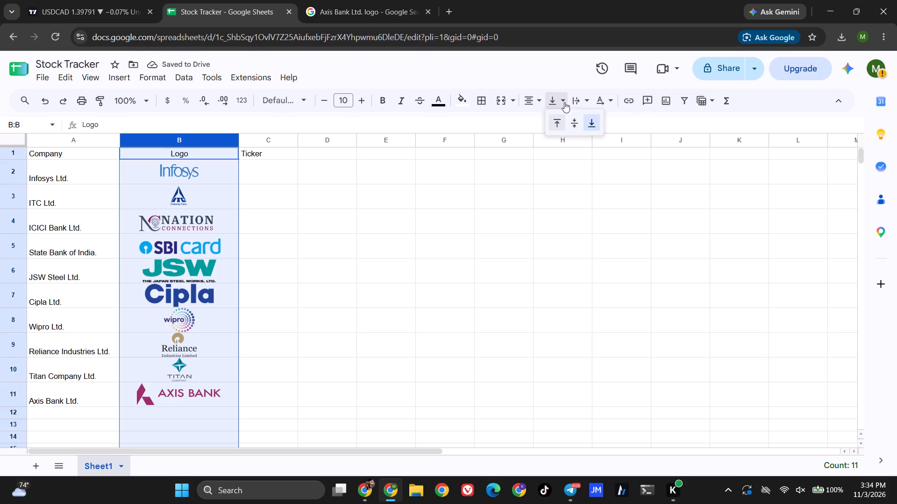
pyautogui.click(570, 124)
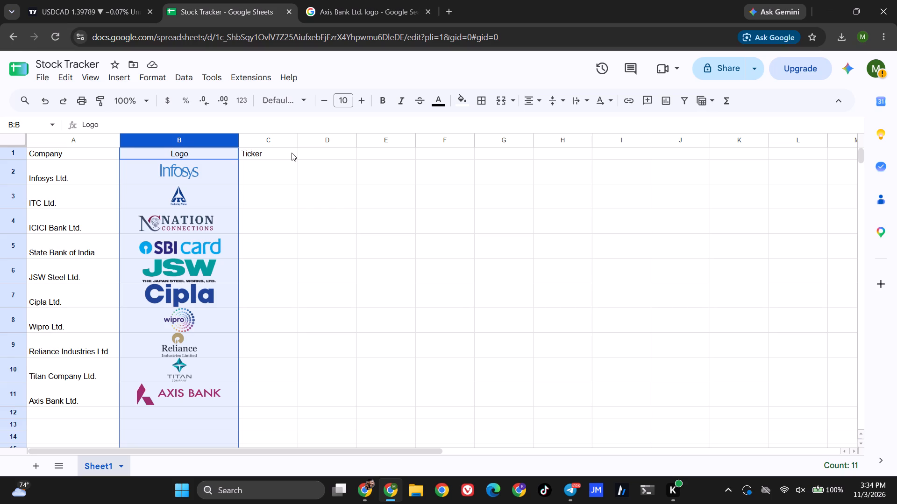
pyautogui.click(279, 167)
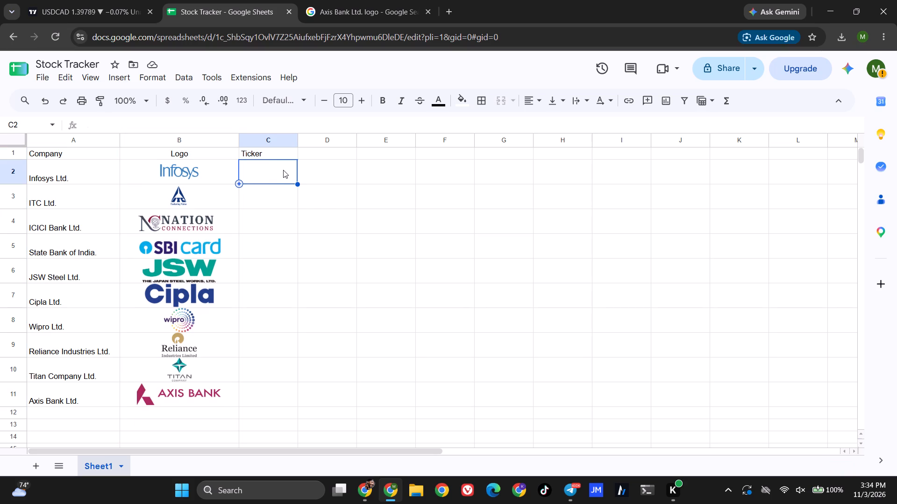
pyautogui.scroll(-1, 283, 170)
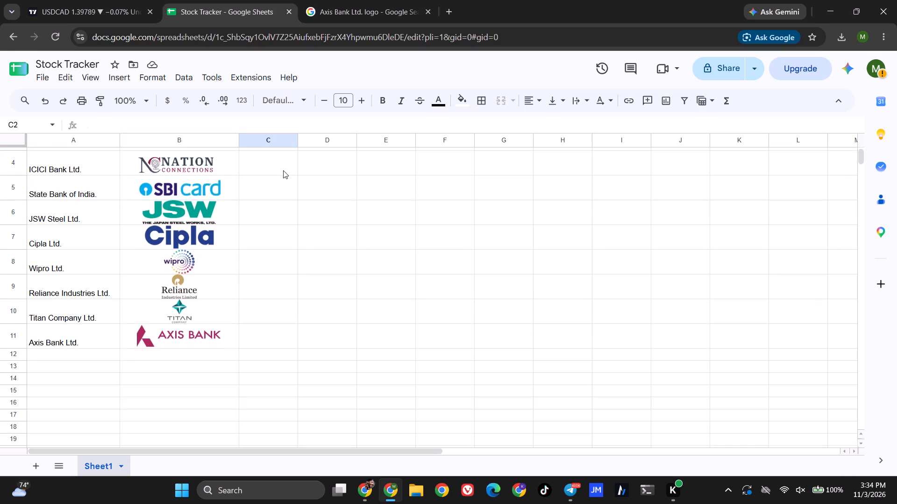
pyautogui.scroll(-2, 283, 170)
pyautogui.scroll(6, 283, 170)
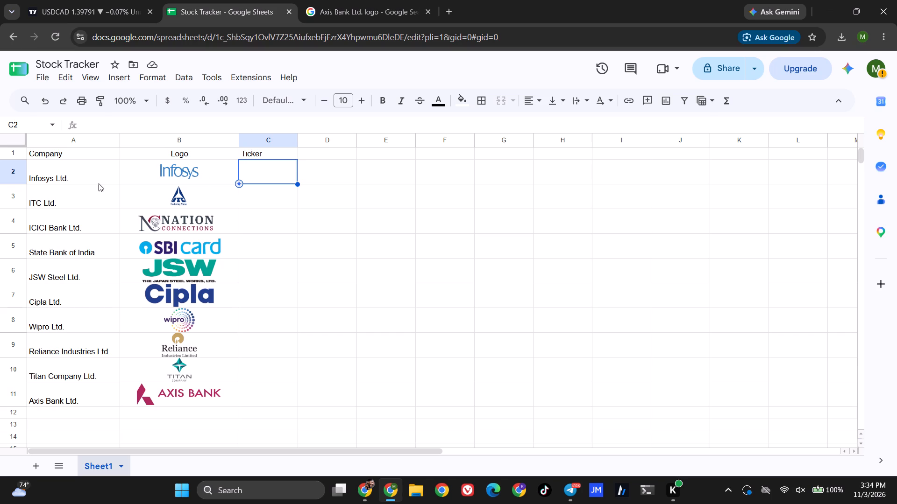
# Copy the company name from cell A2 and run a web search for "infosys ltd ticker symbol" in the Axis Bank logo search tab.
pyautogui.click(80, 178)
pyautogui.doubleClick(80, 178)
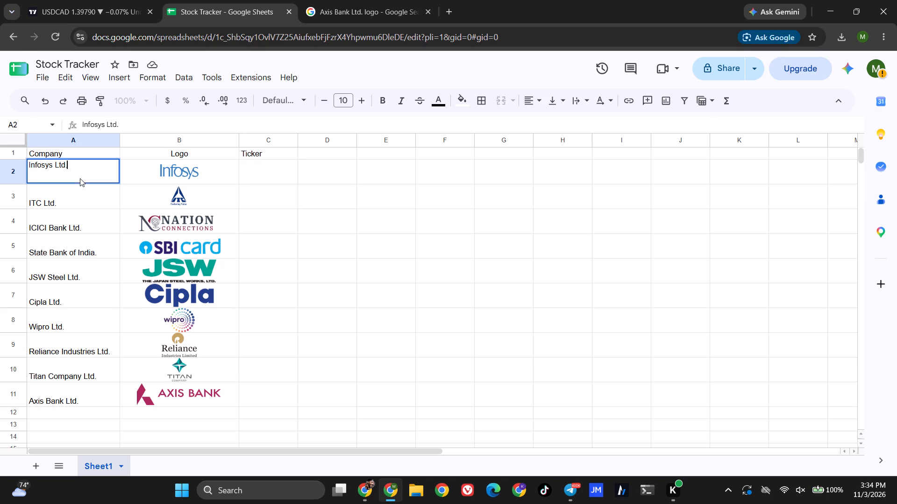
pyautogui.doubleClick(56, 166)
pyautogui.doubleClick(56, 166)
pyautogui.rightClick(56, 166)
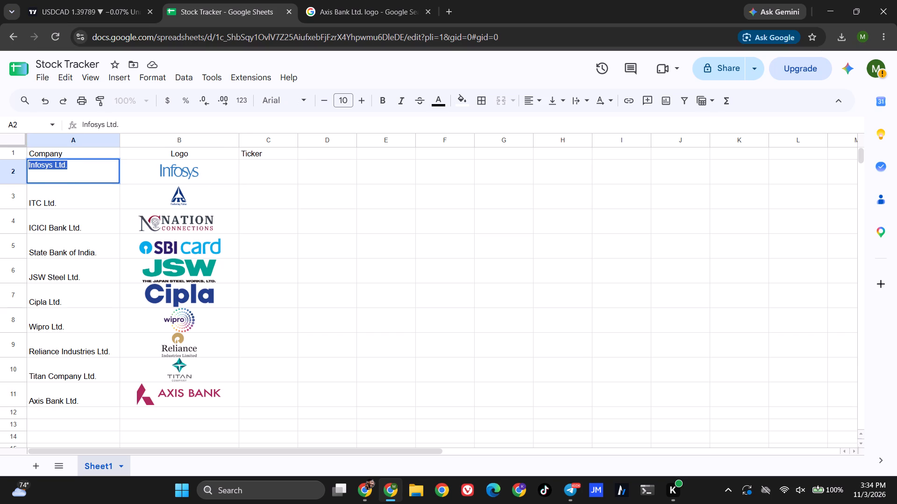
pyautogui.click(106, 238)
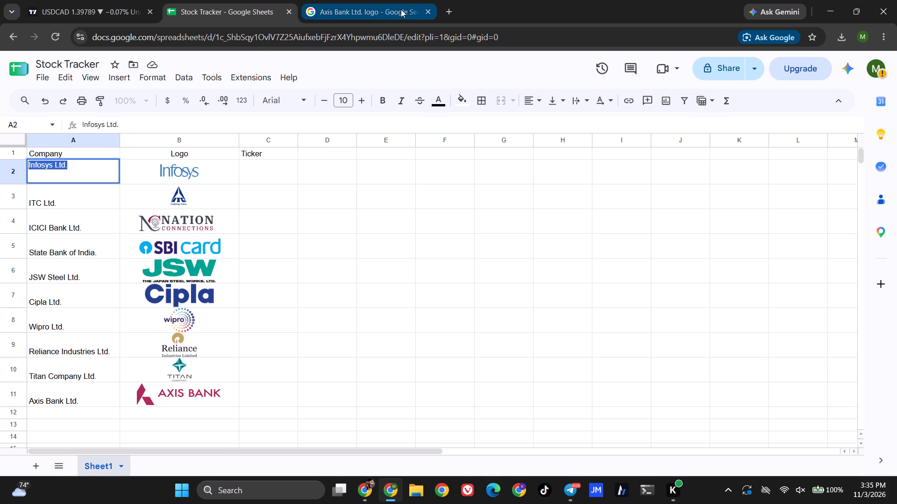
pyautogui.click(395, 8)
pyautogui.click(339, 29)
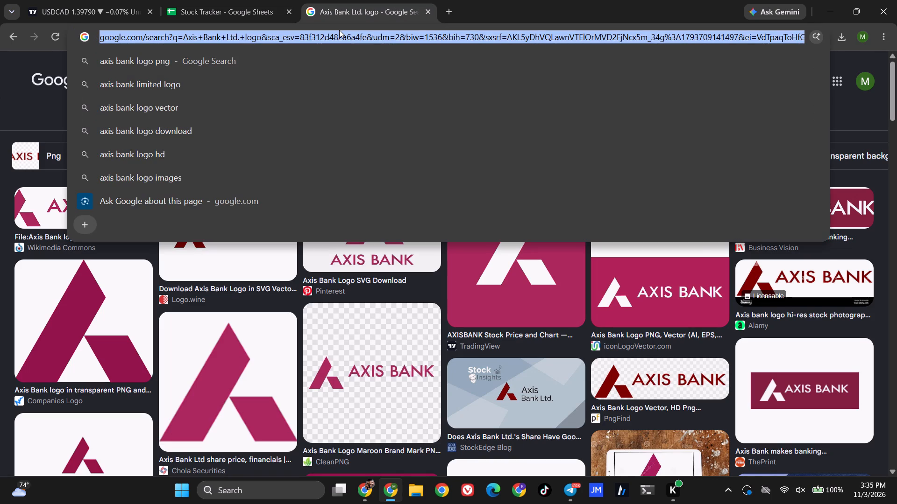
pyautogui.hotkey('ctrl', 'v')
pyautogui.press('space')
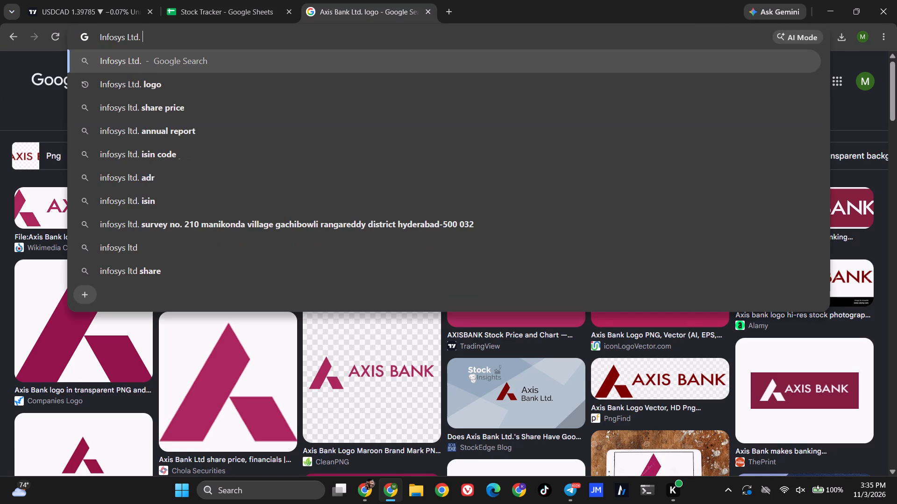
pyautogui.write('ticke')
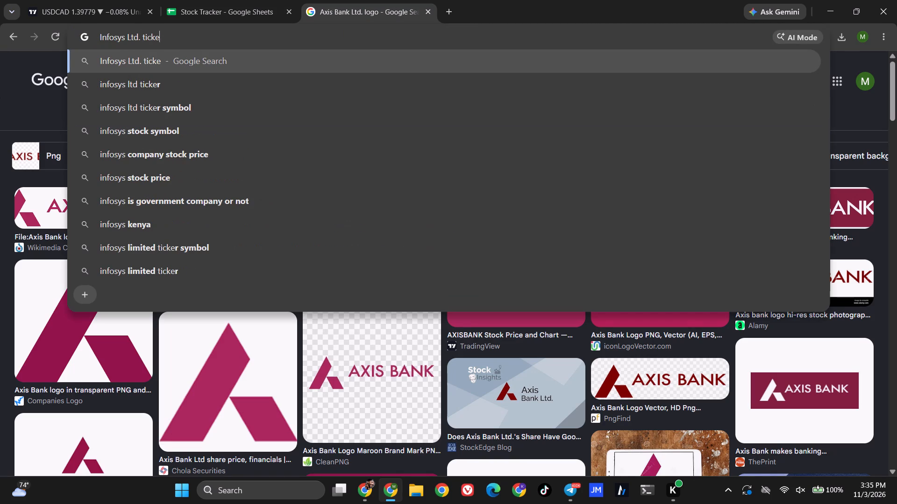
pyautogui.press('r')
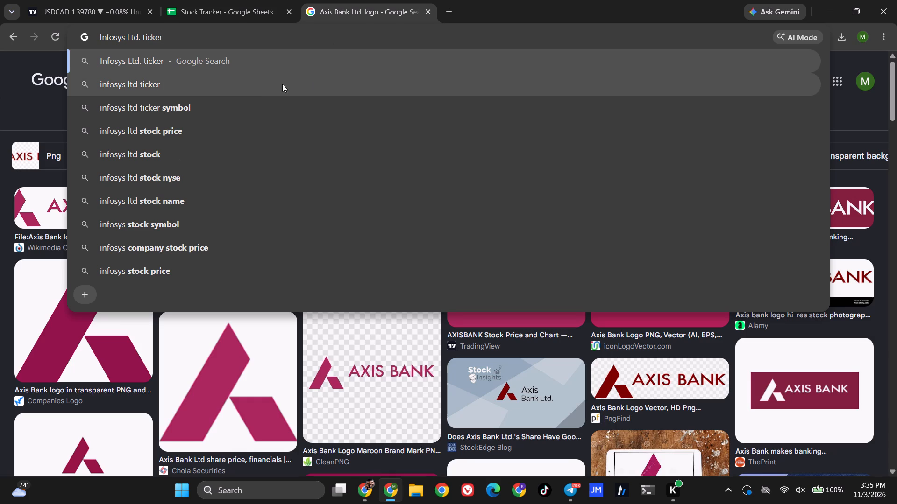
pyautogui.click(252, 104)
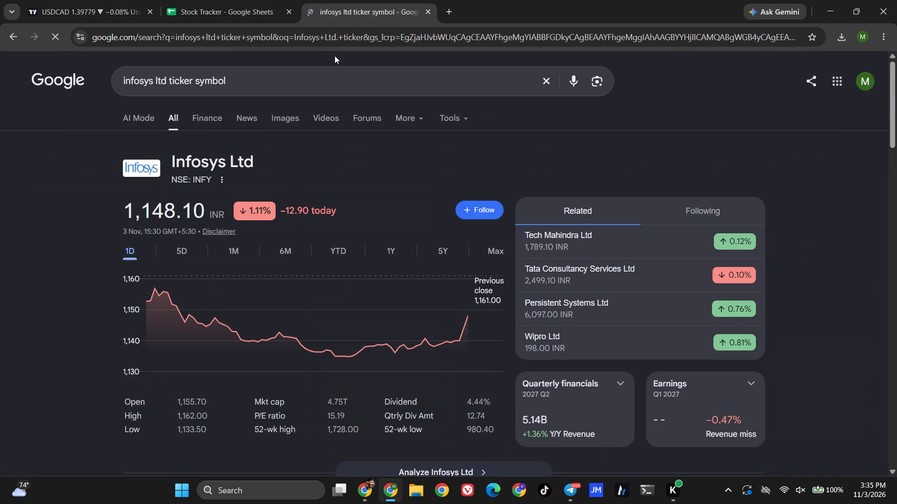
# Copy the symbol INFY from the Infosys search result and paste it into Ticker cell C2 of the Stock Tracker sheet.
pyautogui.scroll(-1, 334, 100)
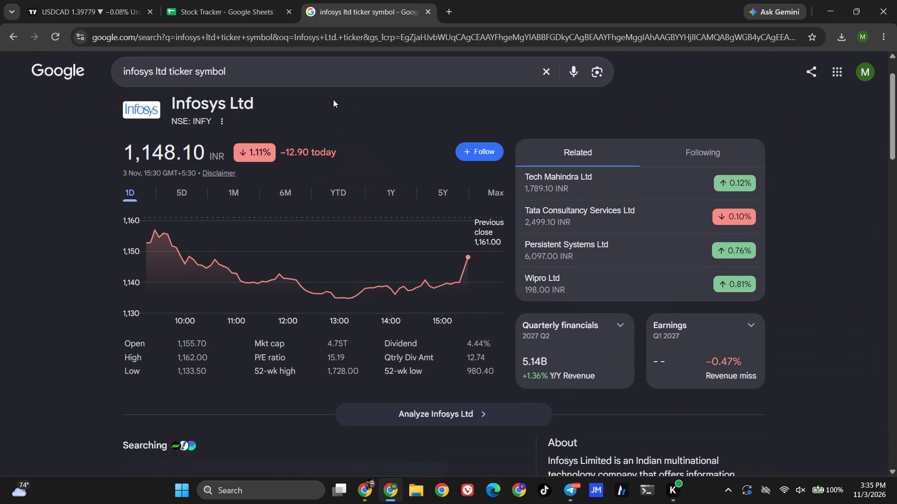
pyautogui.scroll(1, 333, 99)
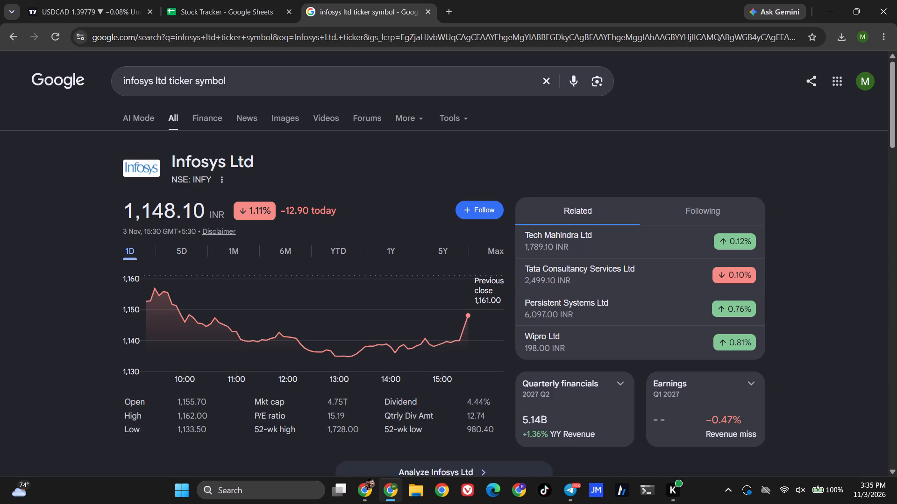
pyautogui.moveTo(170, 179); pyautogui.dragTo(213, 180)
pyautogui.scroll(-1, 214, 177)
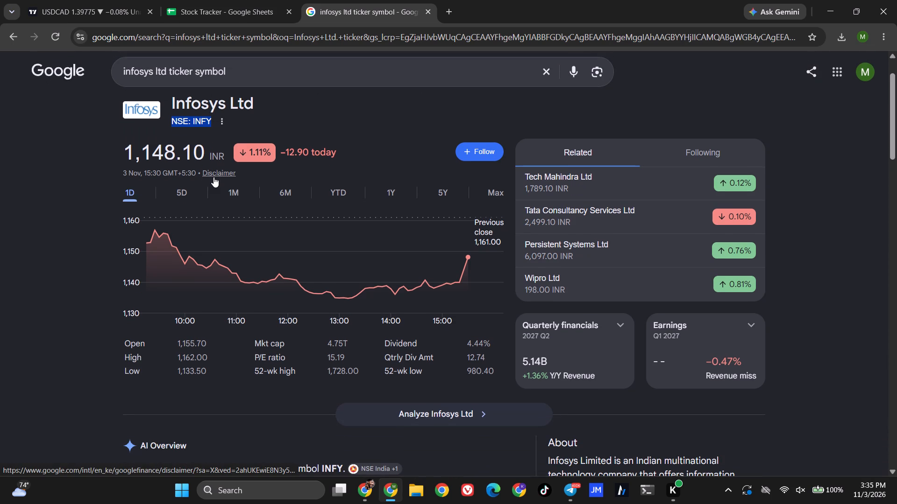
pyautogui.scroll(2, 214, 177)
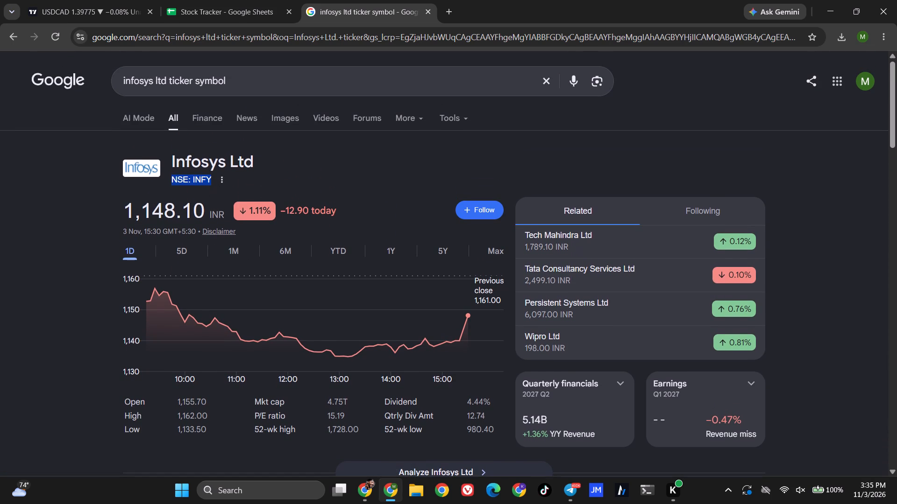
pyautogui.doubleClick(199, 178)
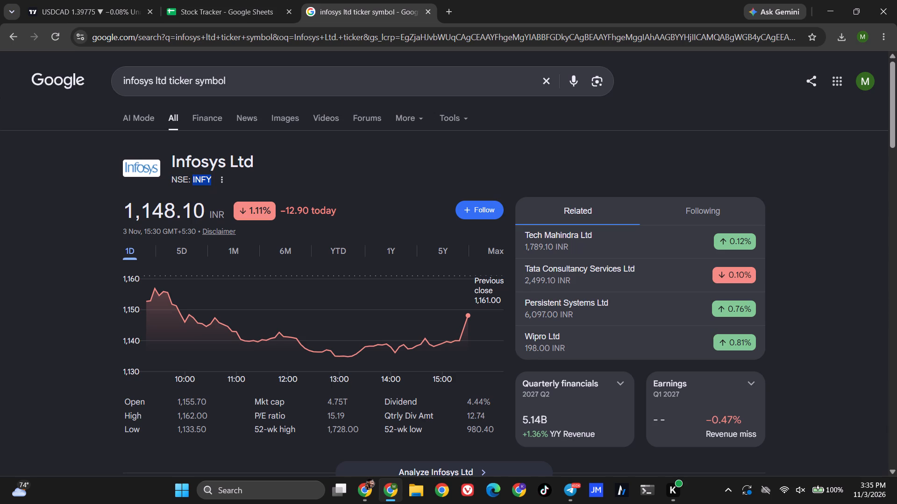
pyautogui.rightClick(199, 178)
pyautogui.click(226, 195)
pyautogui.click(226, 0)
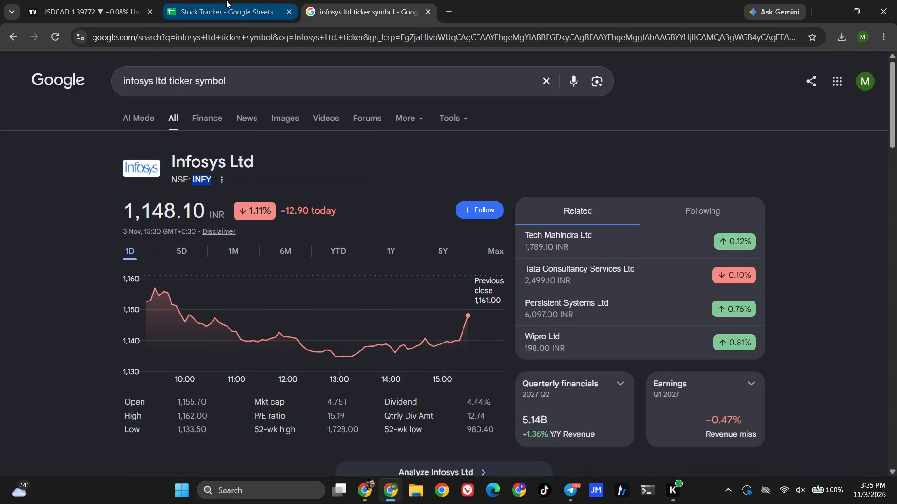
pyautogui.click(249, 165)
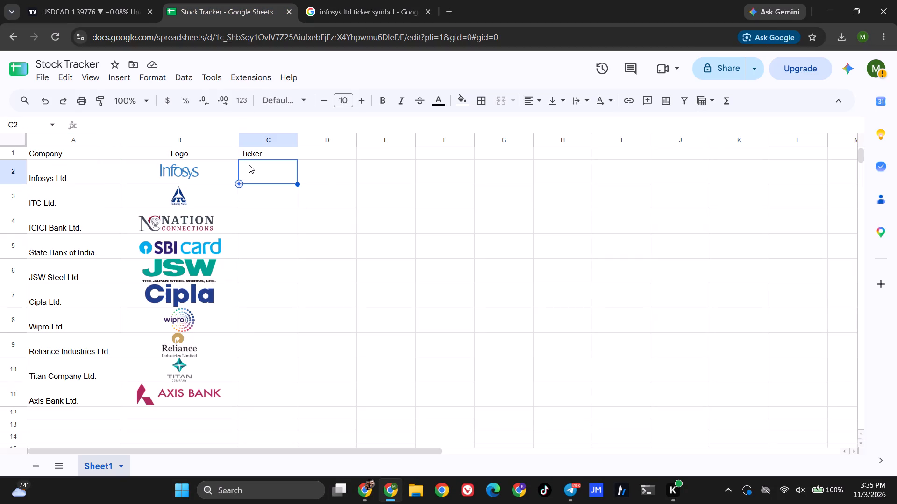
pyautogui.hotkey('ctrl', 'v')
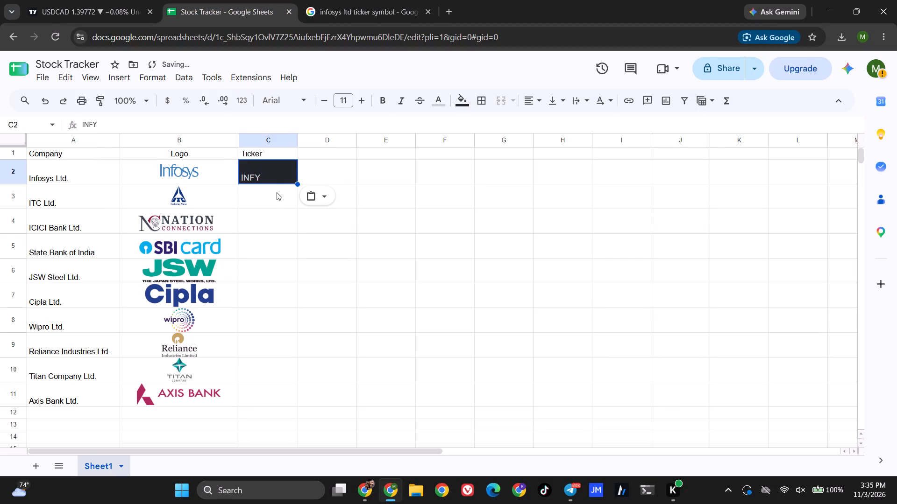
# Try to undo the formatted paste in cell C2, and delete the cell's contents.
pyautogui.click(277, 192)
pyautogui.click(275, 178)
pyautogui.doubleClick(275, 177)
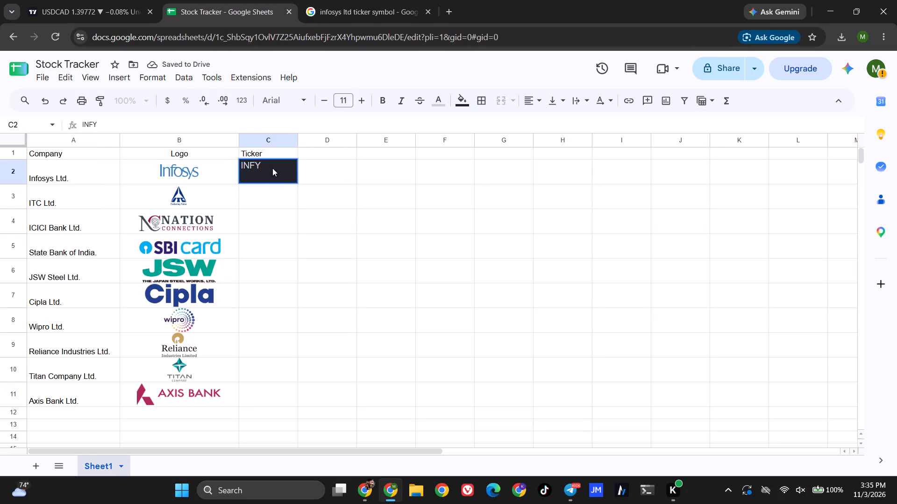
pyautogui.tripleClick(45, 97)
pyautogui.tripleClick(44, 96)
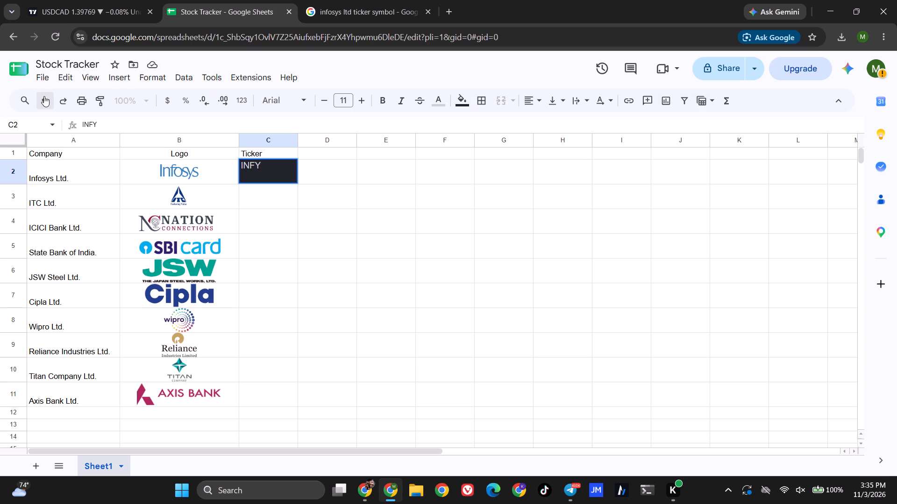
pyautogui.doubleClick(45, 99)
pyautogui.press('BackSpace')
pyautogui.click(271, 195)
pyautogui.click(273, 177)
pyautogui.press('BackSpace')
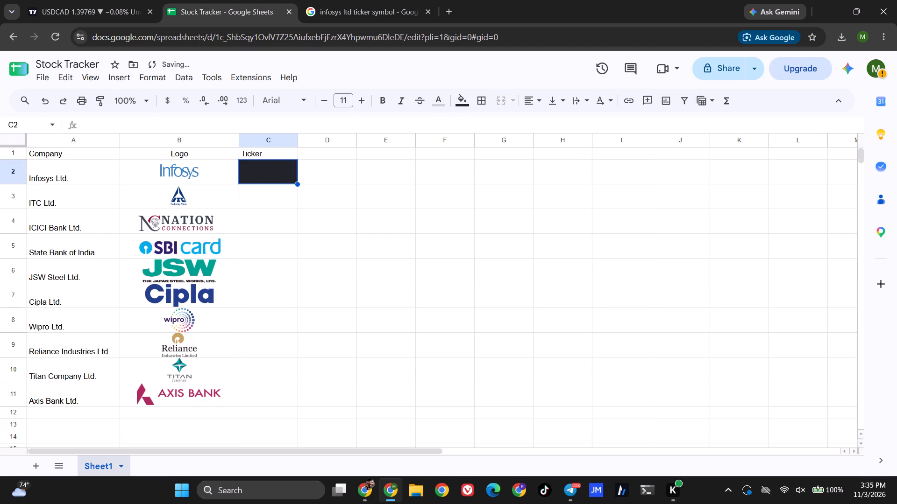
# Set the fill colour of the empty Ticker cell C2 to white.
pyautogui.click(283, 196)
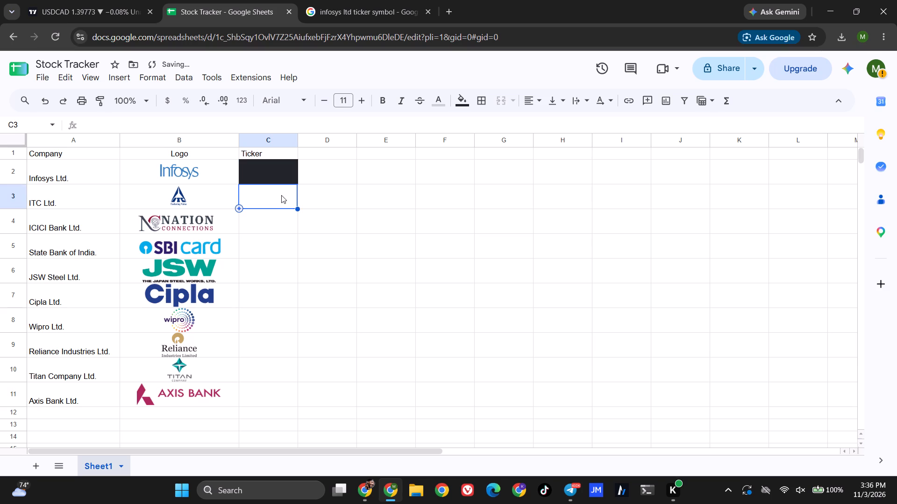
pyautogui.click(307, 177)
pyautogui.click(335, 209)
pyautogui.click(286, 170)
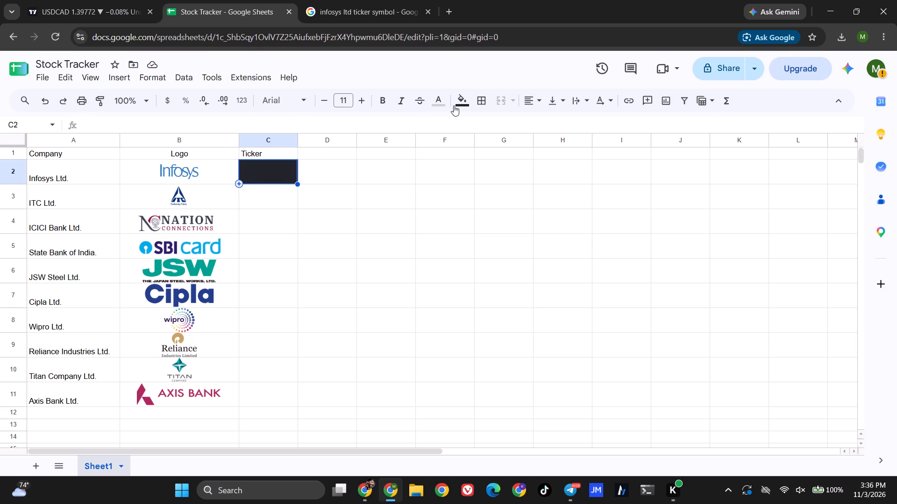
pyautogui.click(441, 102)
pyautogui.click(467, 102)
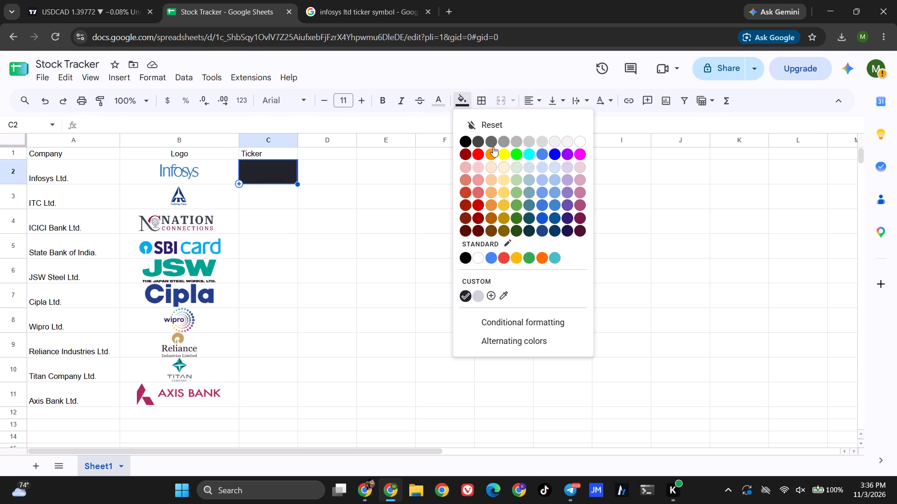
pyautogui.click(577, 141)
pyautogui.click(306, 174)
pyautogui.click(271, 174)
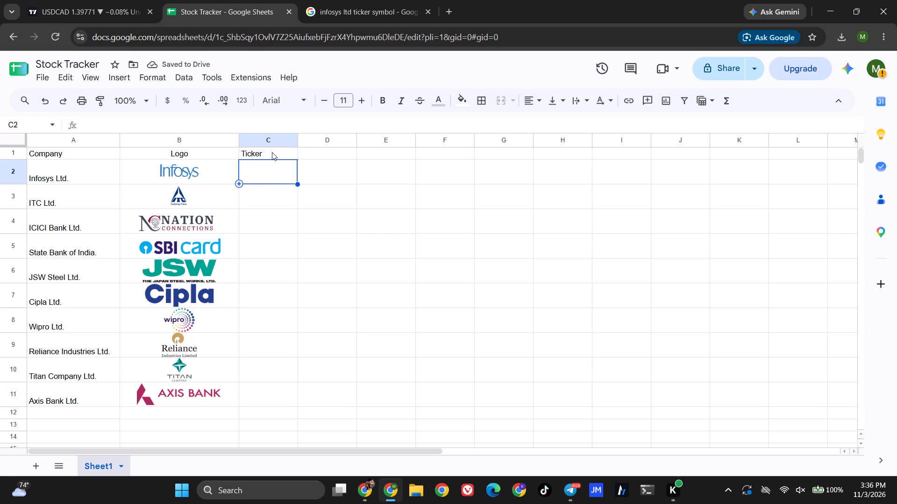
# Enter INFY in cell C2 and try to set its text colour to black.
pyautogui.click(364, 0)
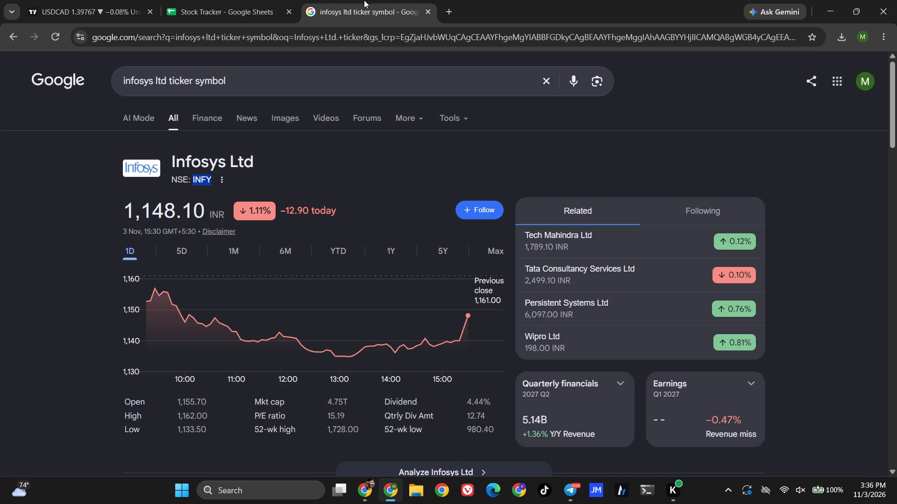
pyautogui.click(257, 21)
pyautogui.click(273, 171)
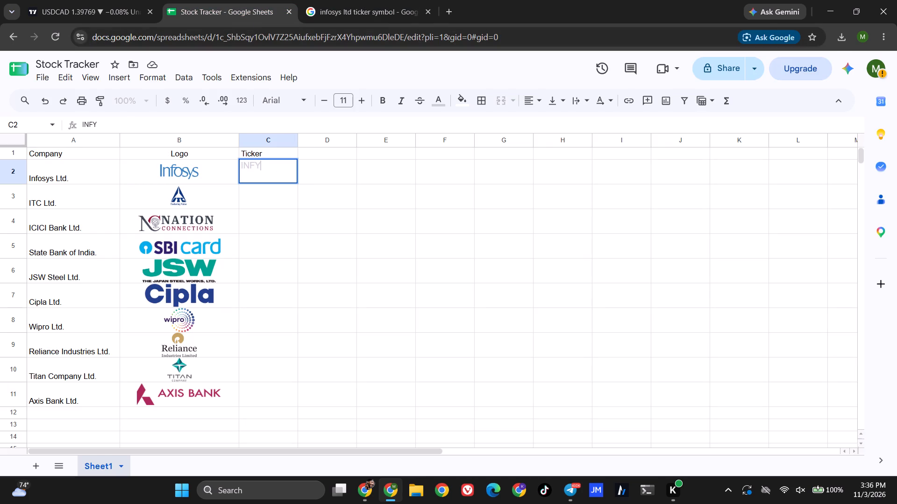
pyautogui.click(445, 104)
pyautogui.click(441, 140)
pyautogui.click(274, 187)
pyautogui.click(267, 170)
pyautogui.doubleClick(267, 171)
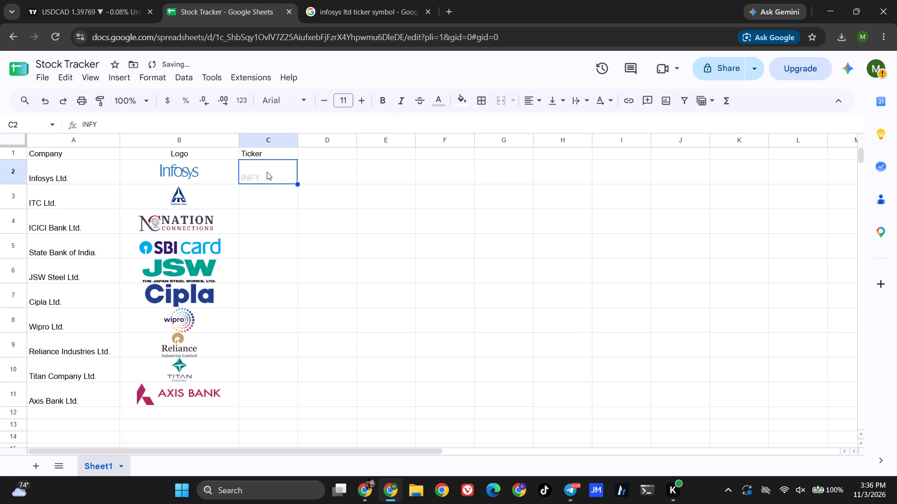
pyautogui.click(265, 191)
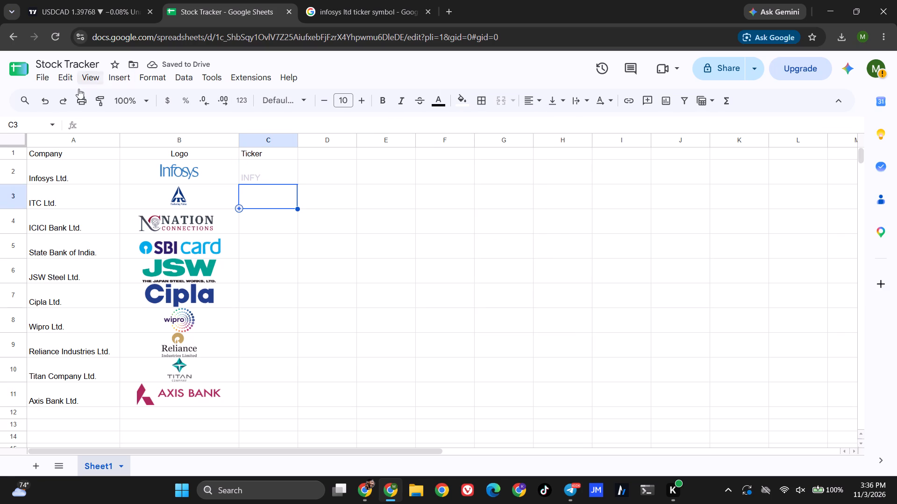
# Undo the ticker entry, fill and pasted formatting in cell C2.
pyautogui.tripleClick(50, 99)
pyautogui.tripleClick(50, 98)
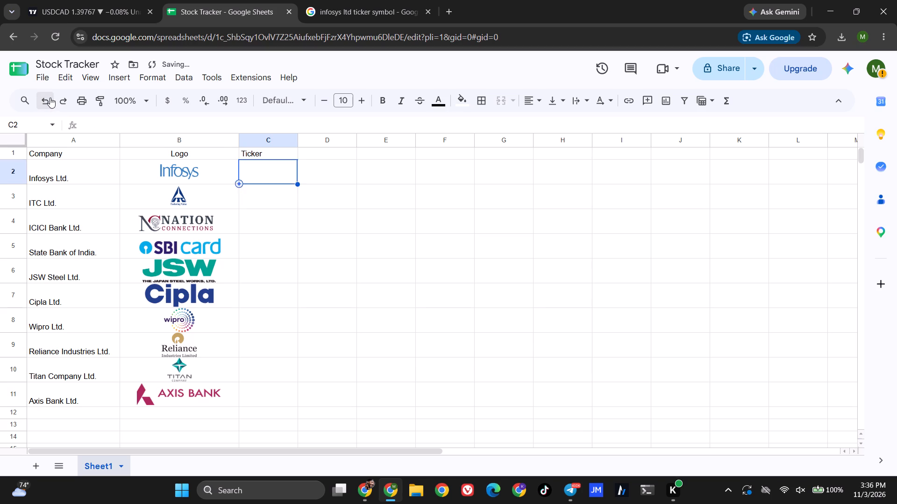
# Enter the ticker INFY for Infosys Ltd. in cell C2.
pyautogui.click(267, 170)
pyautogui.press('i')
pyautogui.write('NFY')
pyautogui.press('Down')
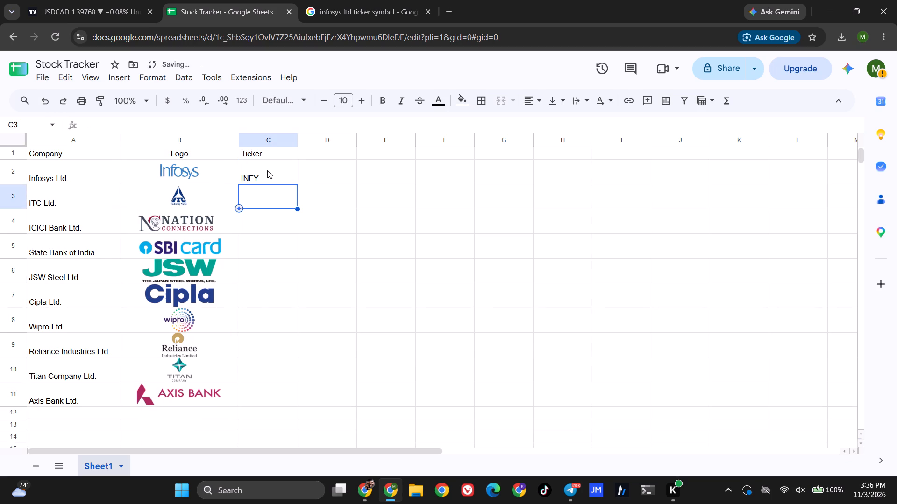
# Copy the company name from cell A3 and run a web search for "ITC Ltd. ticker symbol" in the Infosys search tab.
pyautogui.tripleClick(52, 202)
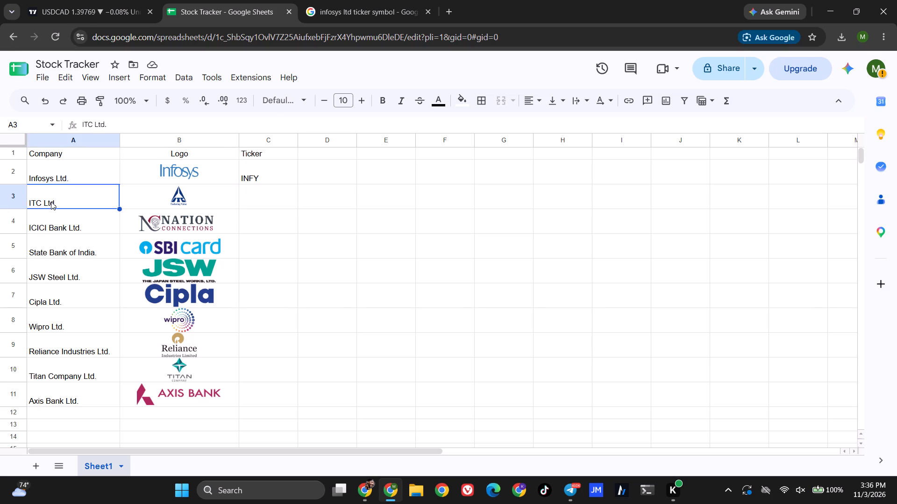
pyautogui.doubleClick(43, 188)
pyautogui.doubleClick(43, 188)
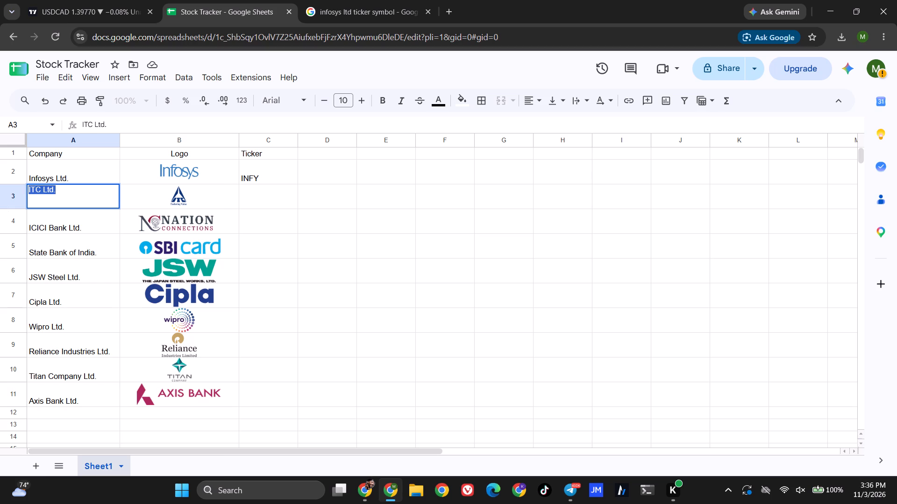
pyautogui.rightClick(43, 188)
pyautogui.click(89, 248)
pyautogui.click(340, 11)
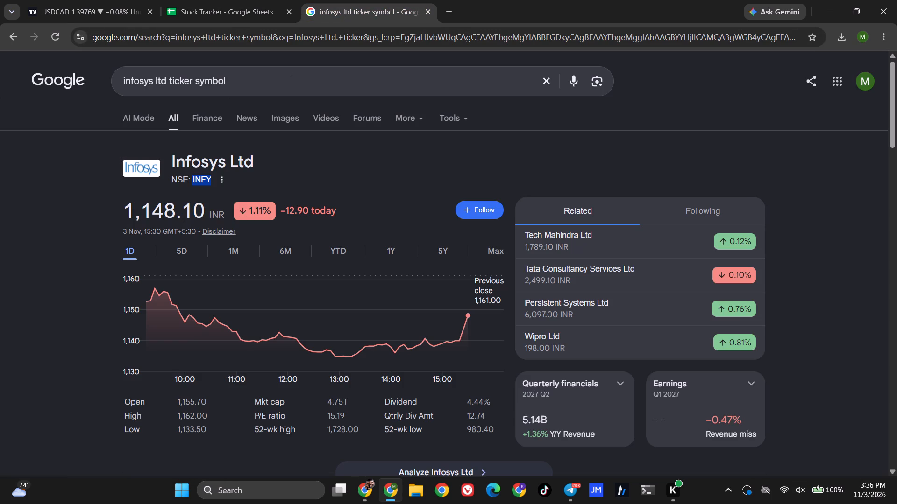
pyautogui.moveTo(165, 82); pyautogui.dragTo(62, 77)
pyautogui.hotkey('ctrl', 'v')
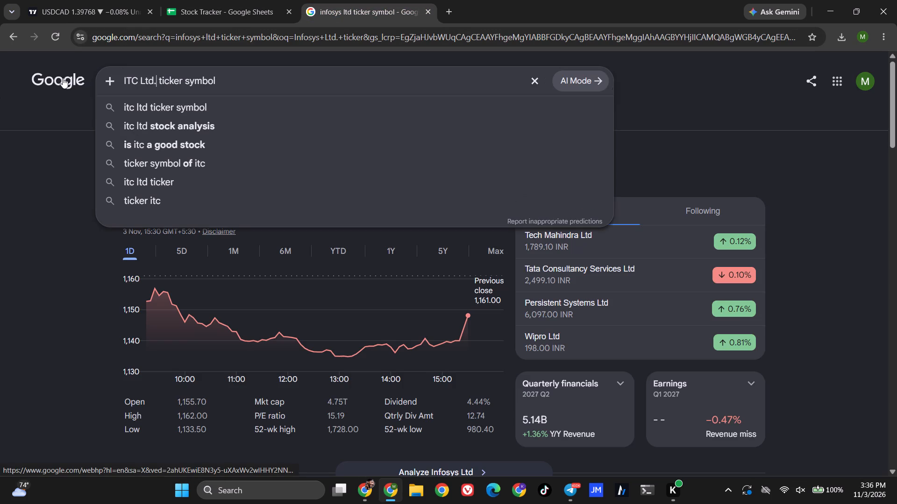
pyautogui.press('Return')
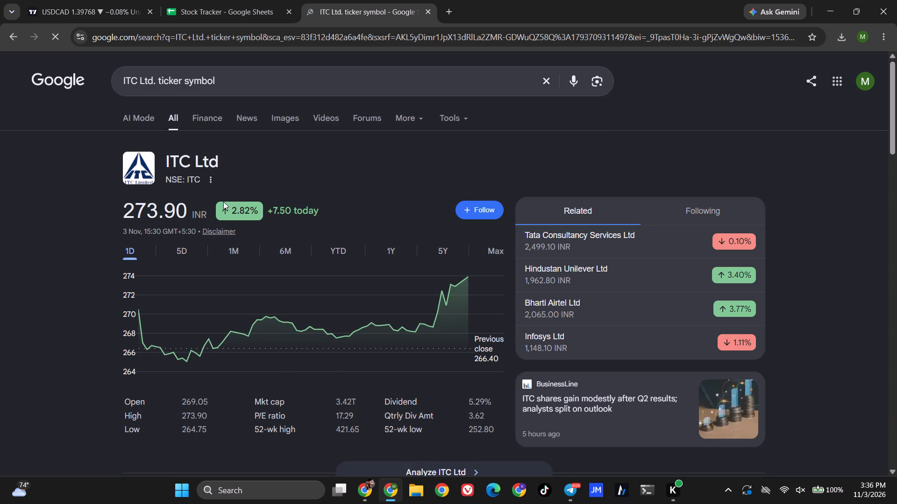
# Enter the ticker ITC for ITC Ltd. in cell C3 of the Stock Tracker sheet.
pyautogui.click(246, 0)
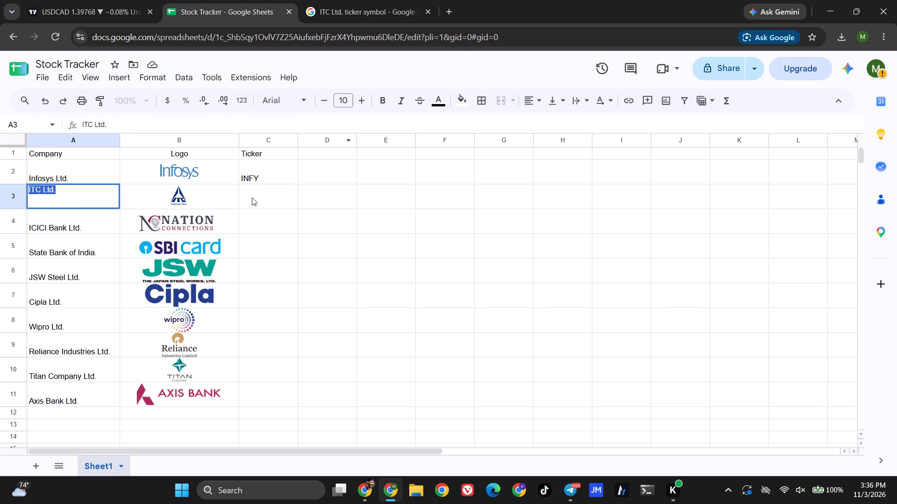
pyautogui.click(254, 196)
pyautogui.write('ITC')
pyautogui.press('Down')
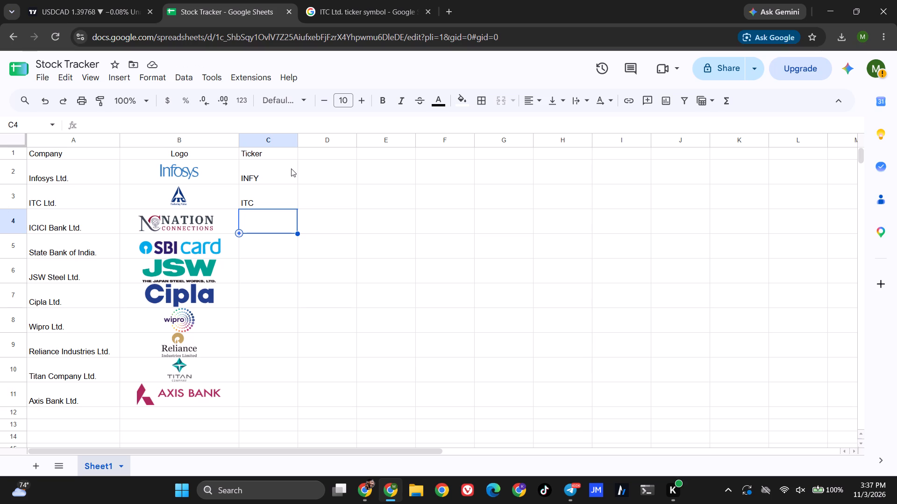
# Copy the company name from cell A4 and run a web search for "ICICI Bank Ltd. ticker symbol" in the ITC search tab.
pyautogui.tripleClick(66, 224)
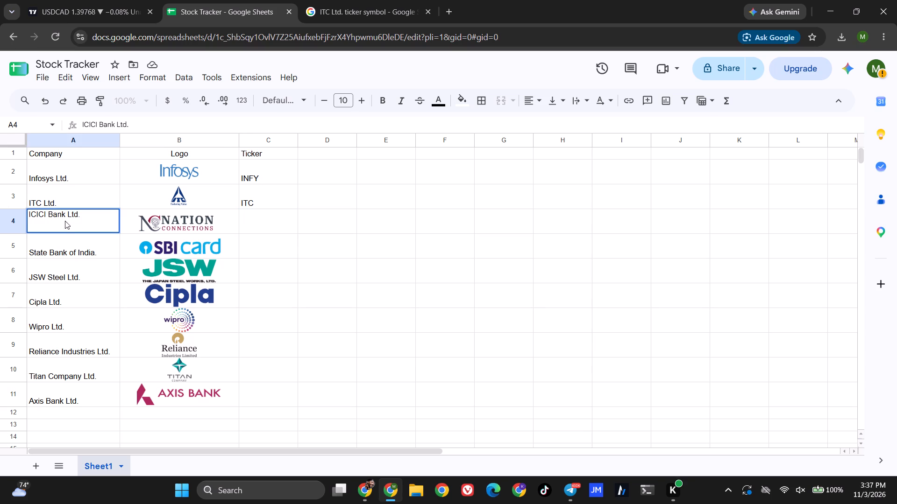
pyautogui.tripleClick(64, 215)
pyautogui.rightClick(64, 215)
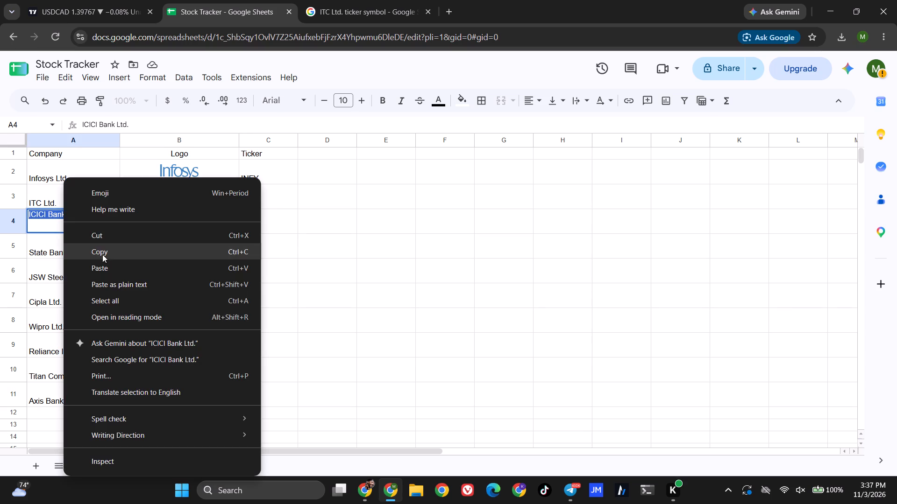
pyautogui.click(102, 254)
pyautogui.click(251, 223)
pyautogui.click(336, 6)
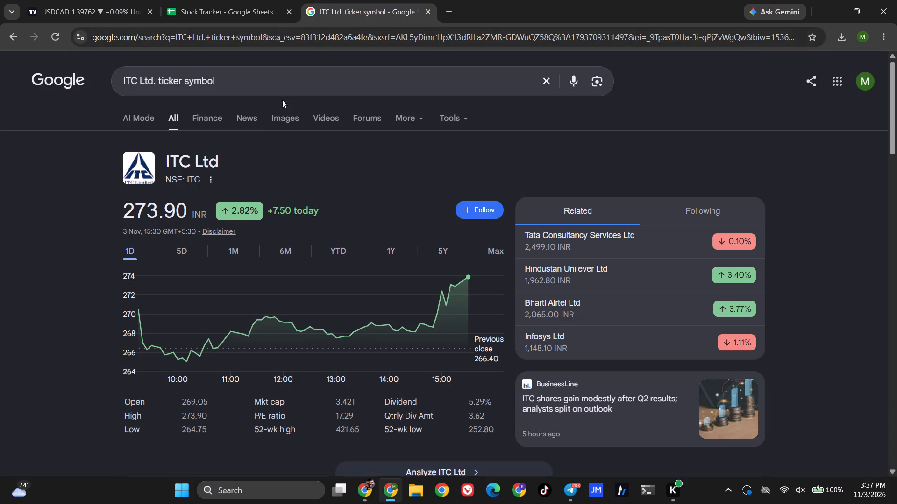
pyautogui.moveTo(156, 83); pyautogui.dragTo(152, 83)
pyautogui.moveTo(152, 83); pyautogui.dragTo(102, 85)
pyautogui.hotkey('ctrl', 'v')
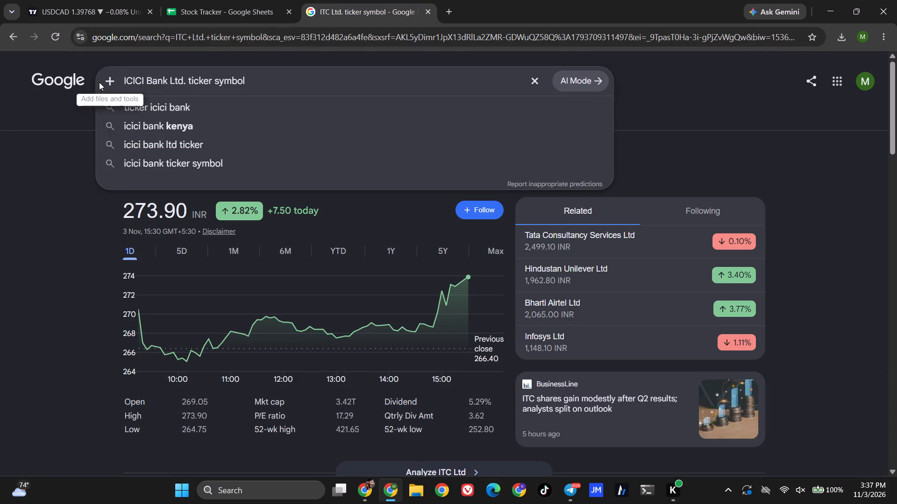
pyautogui.press('Return')
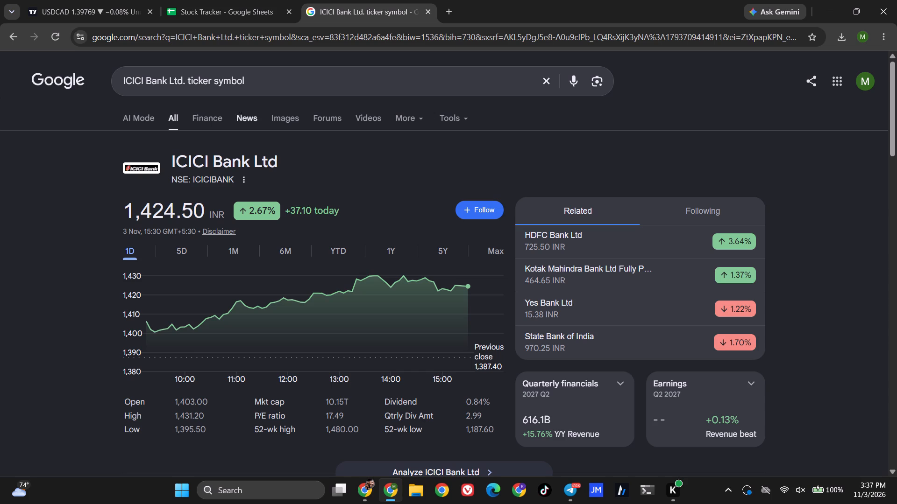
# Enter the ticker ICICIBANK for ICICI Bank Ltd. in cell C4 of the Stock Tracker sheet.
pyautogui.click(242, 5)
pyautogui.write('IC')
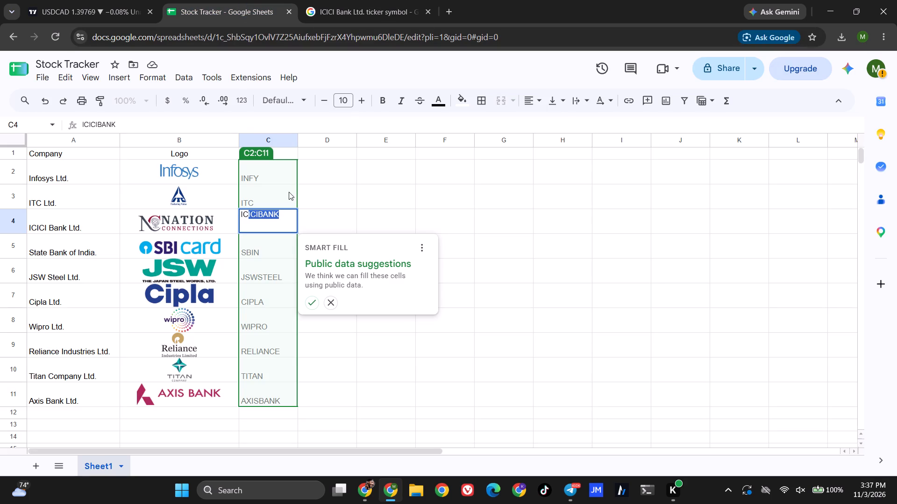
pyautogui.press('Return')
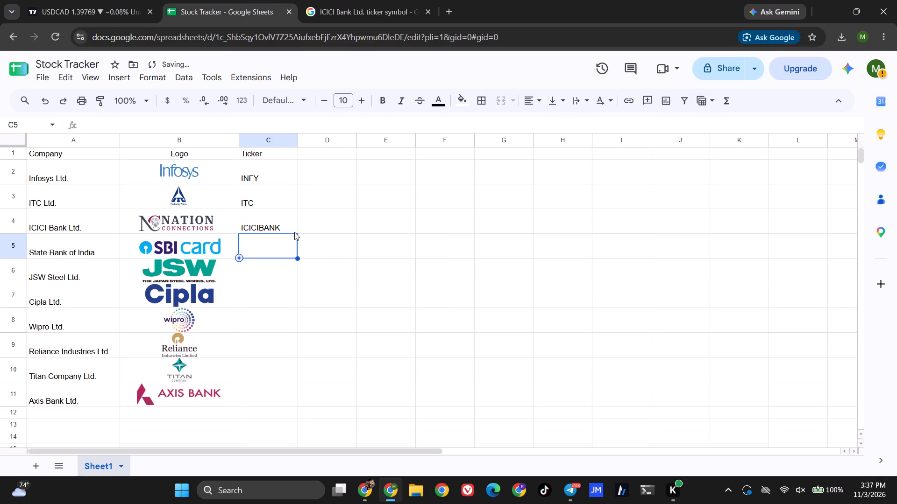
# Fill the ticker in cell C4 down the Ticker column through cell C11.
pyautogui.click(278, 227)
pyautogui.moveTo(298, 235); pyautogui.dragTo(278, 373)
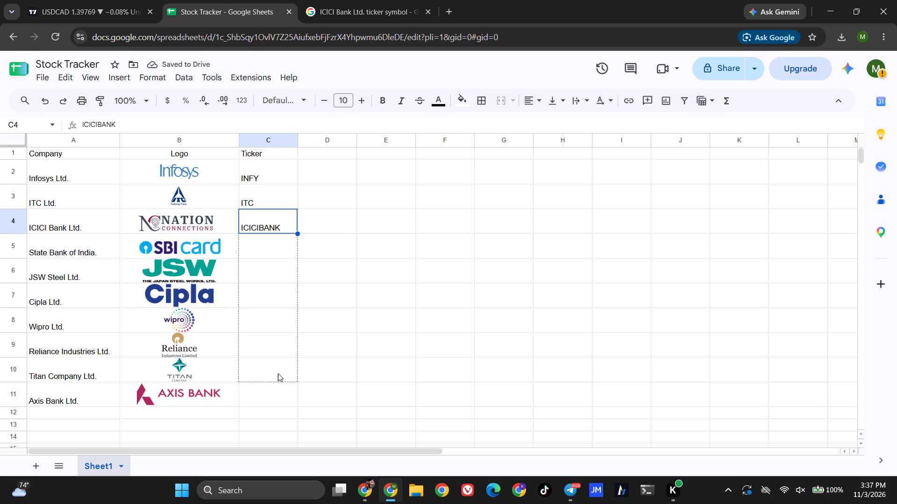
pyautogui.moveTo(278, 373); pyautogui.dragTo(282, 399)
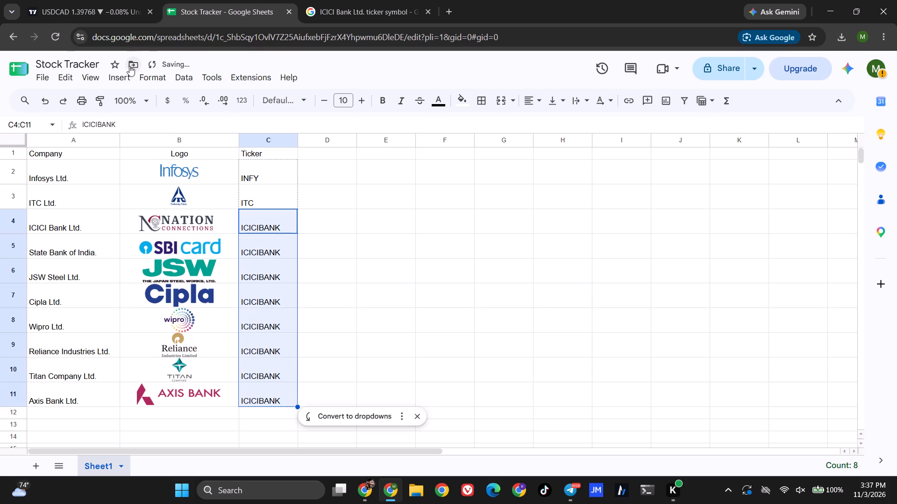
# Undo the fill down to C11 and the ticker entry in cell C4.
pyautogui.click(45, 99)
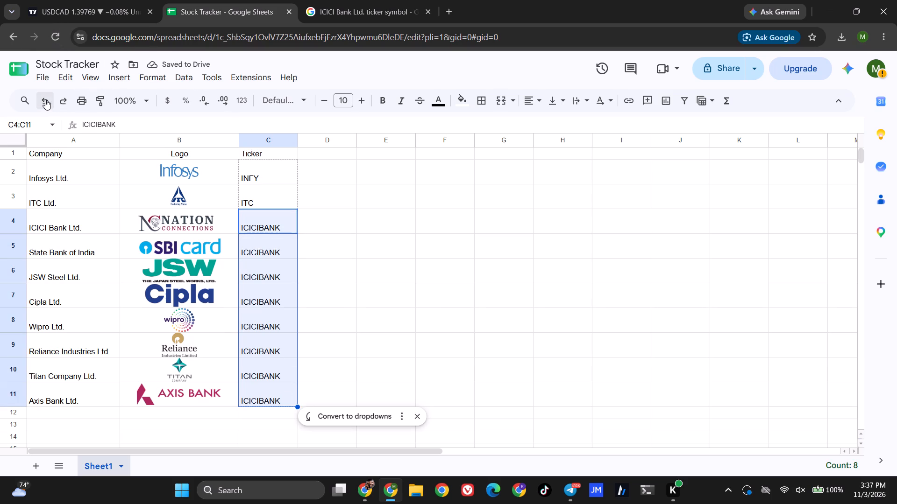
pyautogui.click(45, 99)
# Start the ICICIBANK ticker in cell C4 and accept the Smart Fill public data suggestions for the Ticker range C2:C11.
pyautogui.click(265, 222)
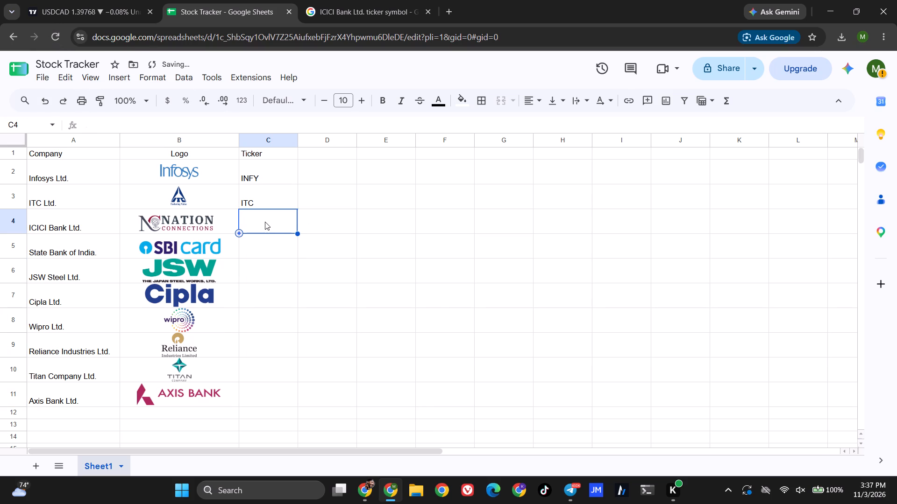
pyautogui.press('i')
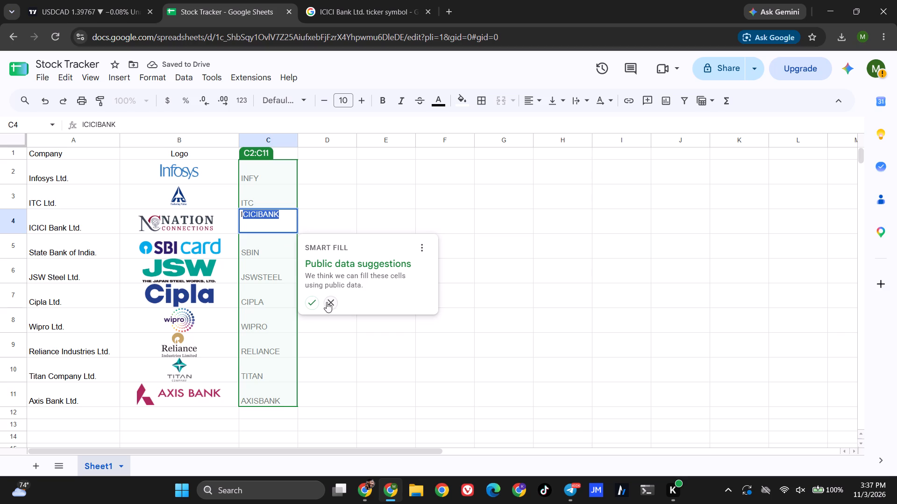
pyautogui.click(313, 304)
pyautogui.click(344, 220)
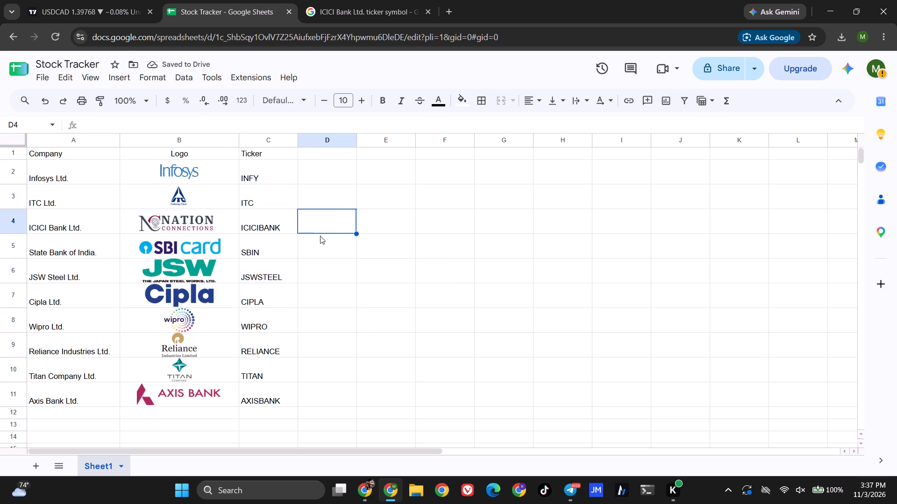
# Review the tickers in C2:C11 against the company names and logos in their rows.
pyautogui.scroll(-1, 271, 180)
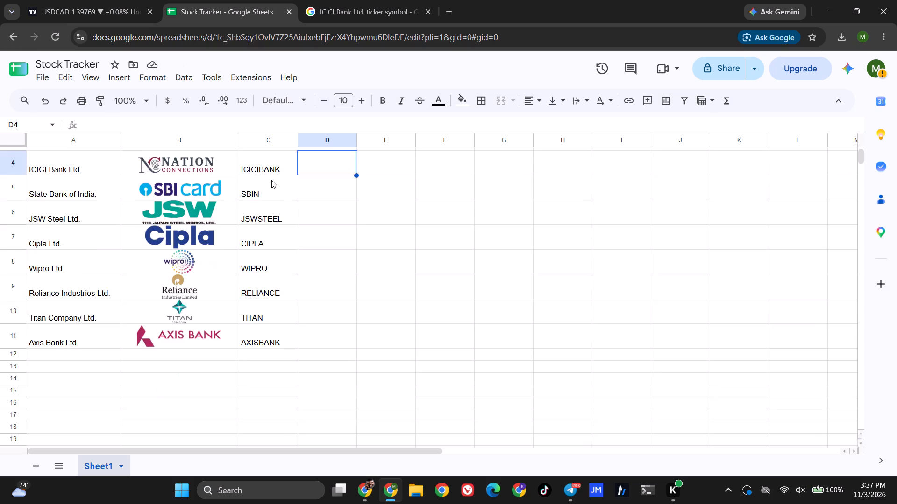
pyautogui.scroll(2, 271, 181)
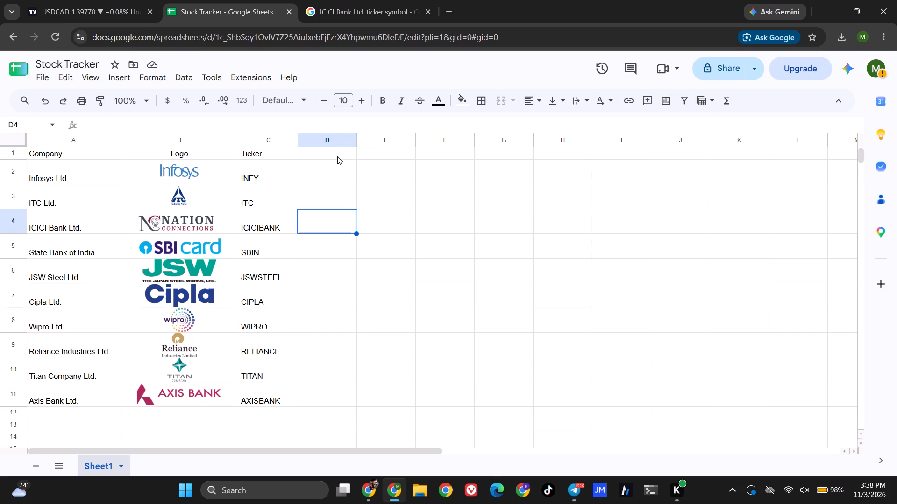
pyautogui.click(252, 165)
pyautogui.scroll(2, 262, 170)
pyautogui.scroll(-1, 278, 210)
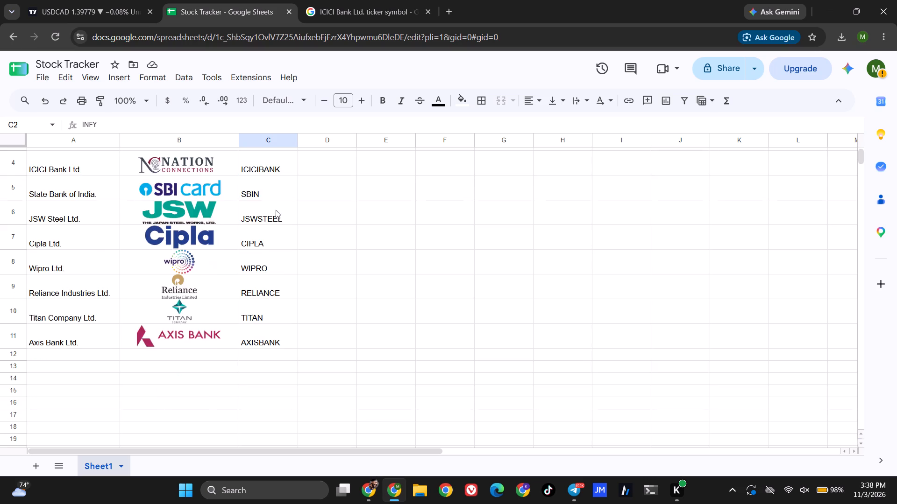
pyautogui.scroll(2, 267, 212)
pyautogui.click(203, 274)
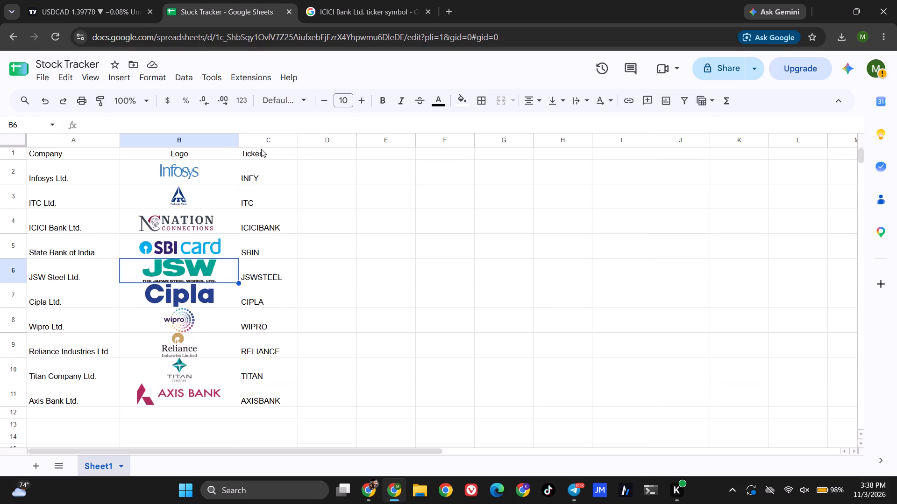
pyautogui.click(261, 149)
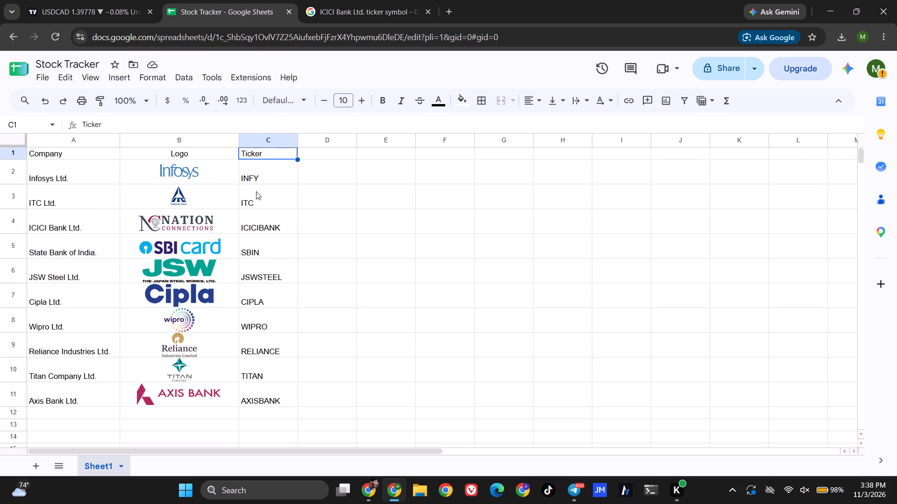
pyautogui.click(257, 176)
pyautogui.click(267, 203)
pyautogui.click(267, 225)
pyautogui.click(269, 254)
pyautogui.click(264, 278)
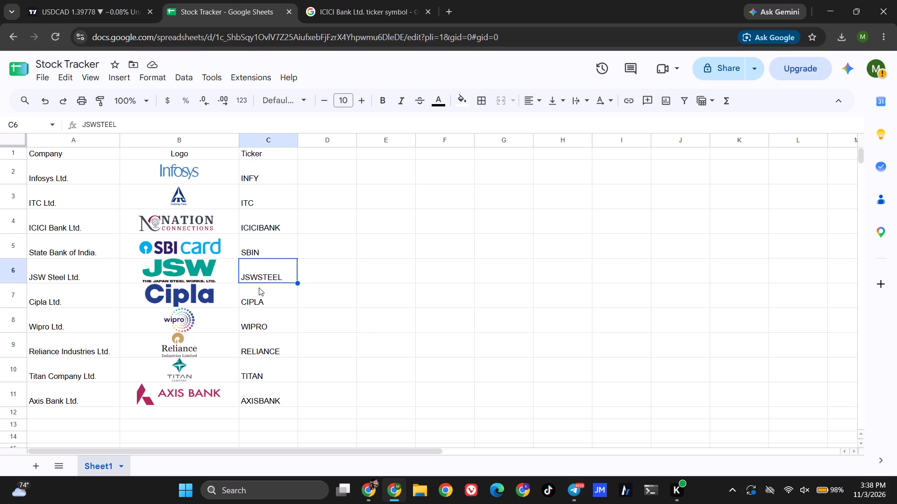
pyautogui.click(259, 294)
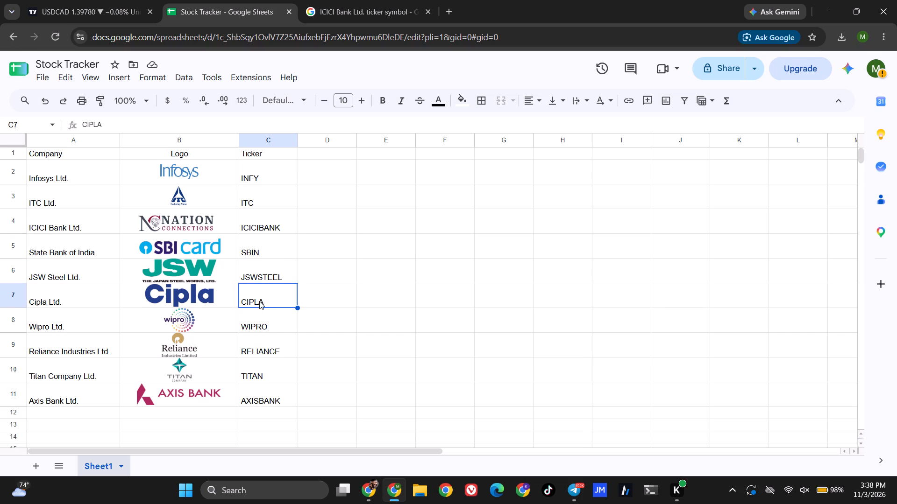
pyautogui.click(262, 343)
pyautogui.click(263, 400)
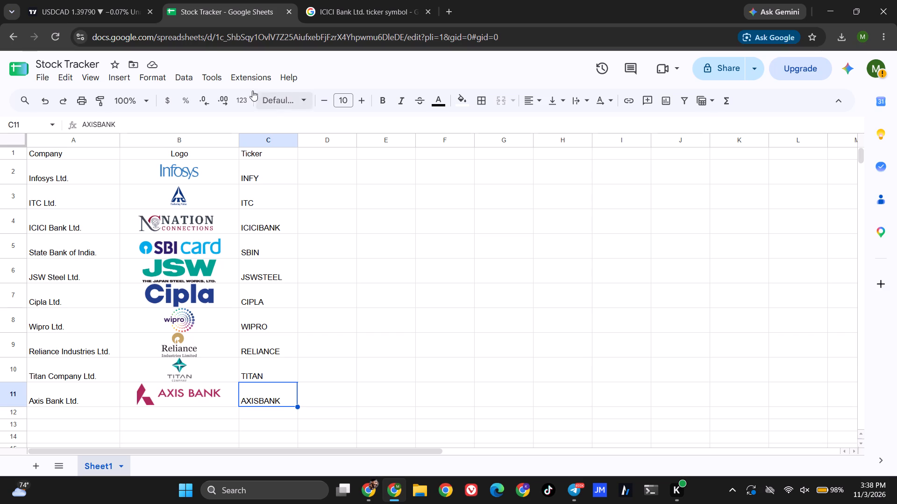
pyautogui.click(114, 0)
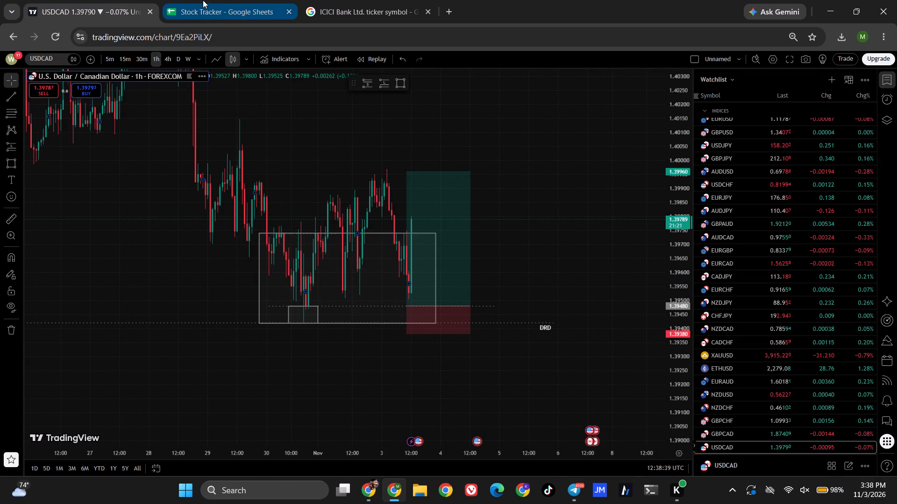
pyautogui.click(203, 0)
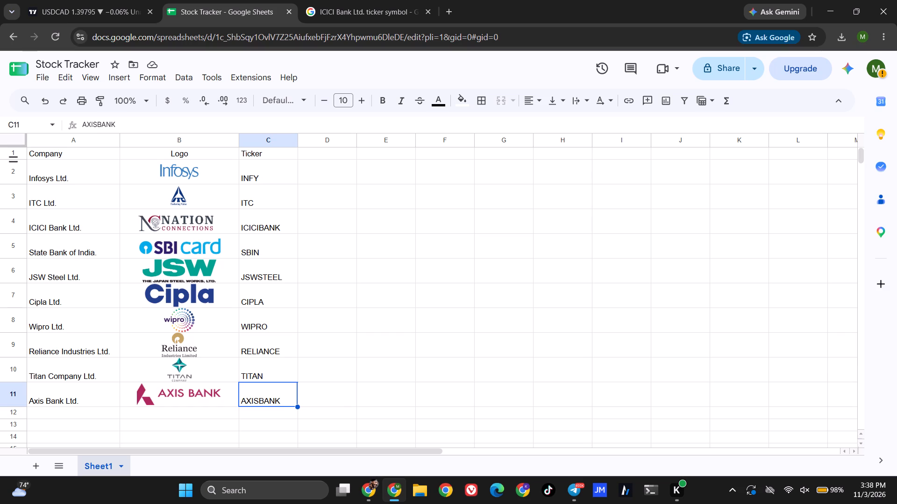
# Increase the height of header row 1 slightly, by about 10 pixels.
pyautogui.moveTo(16, 161); pyautogui.dragTo(17, 170)
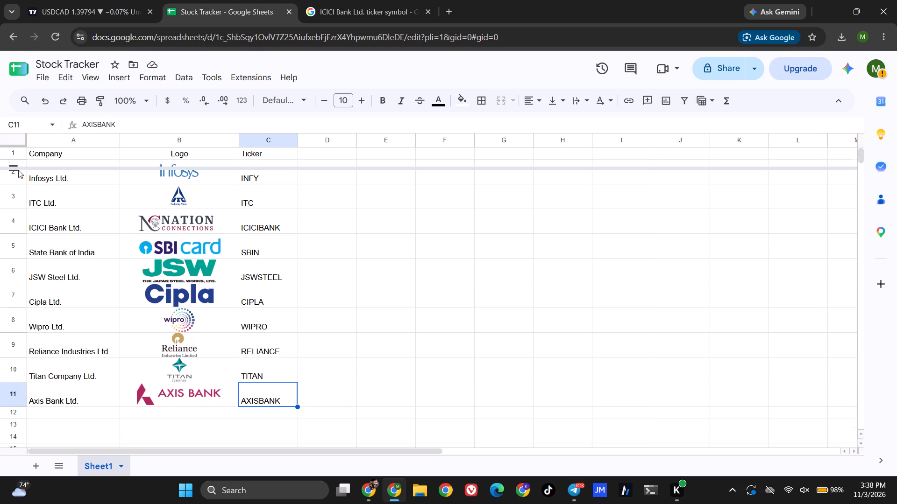
# Format header row 1 as bold, centred horizontally, middle-aligned vertically, with font size 12.
pyautogui.click(15, 158)
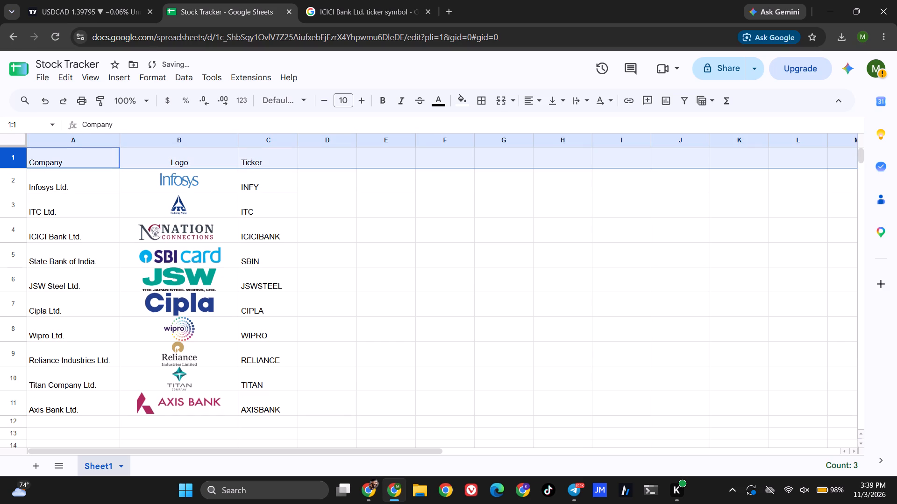
pyautogui.click(385, 105)
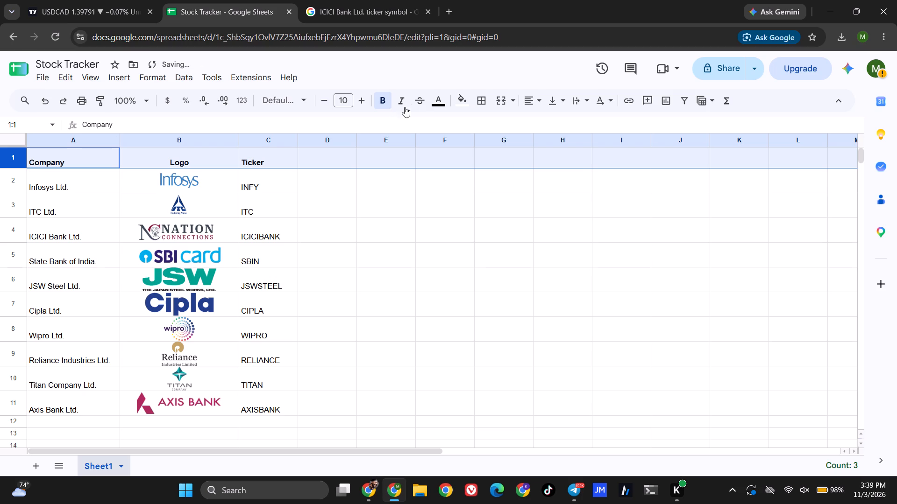
pyautogui.click(538, 105)
pyautogui.click(545, 127)
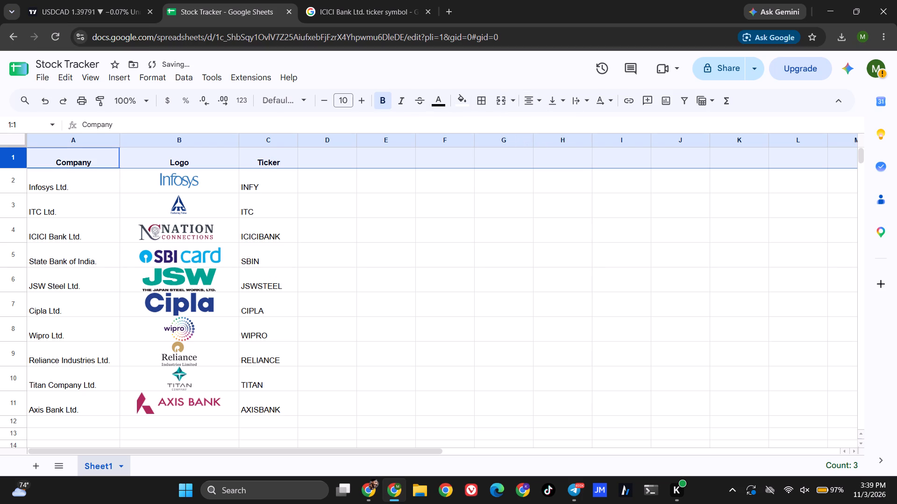
pyautogui.click(566, 105)
pyautogui.click(574, 121)
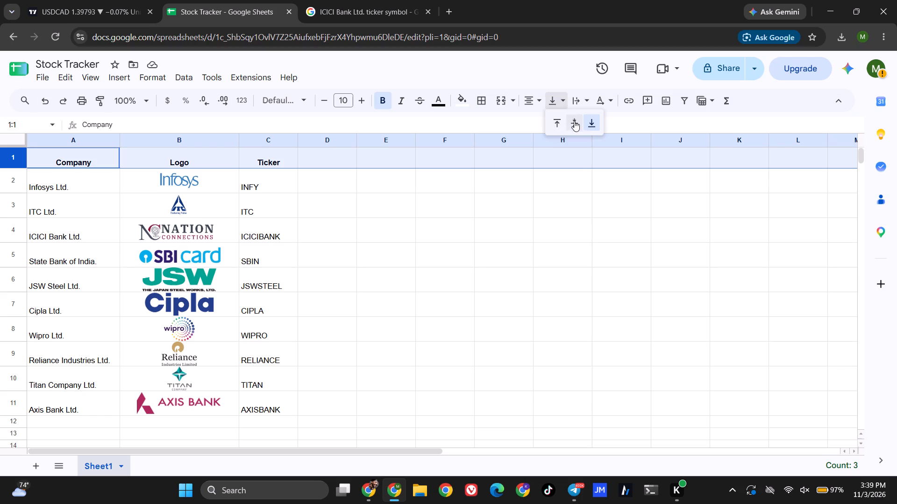
pyautogui.tripleClick(359, 101)
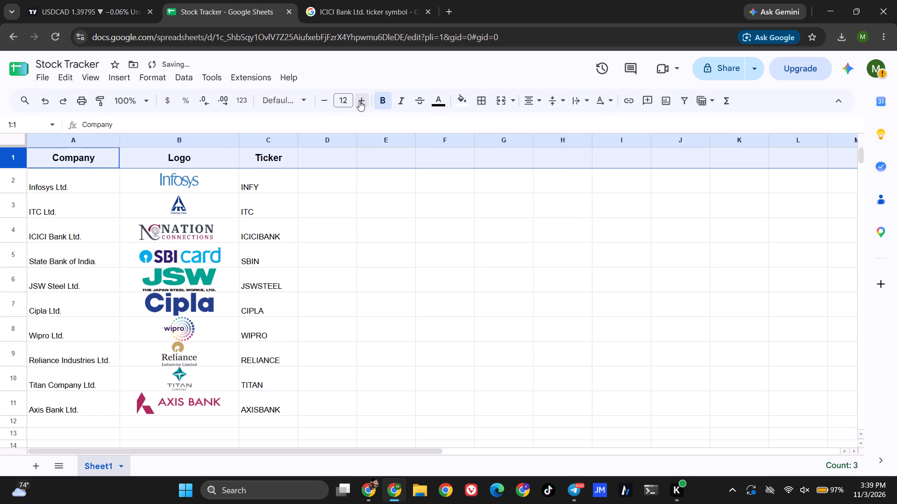
pyautogui.click(323, 100)
# Enter the header "Current price" in cell D1, beside the Ticker header.
pyautogui.scroll(-1, 324, 150)
pyautogui.scroll(1, 320, 176)
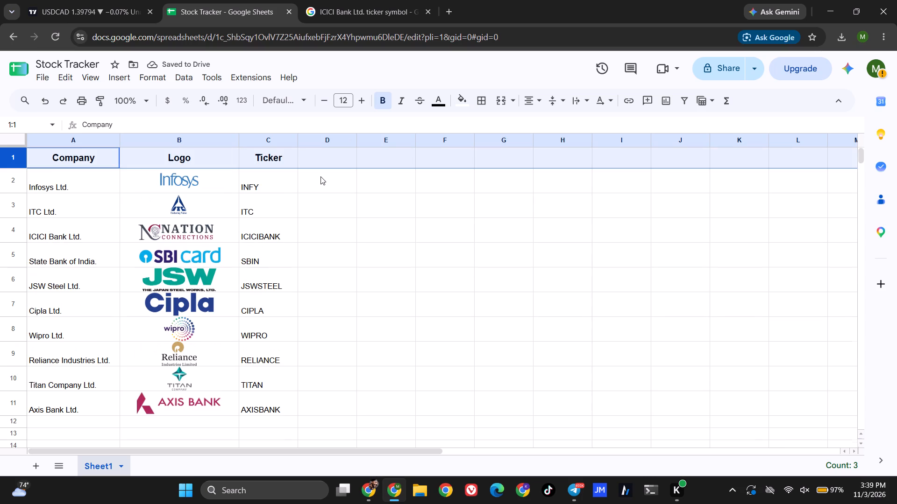
pyautogui.scroll(1, 320, 176)
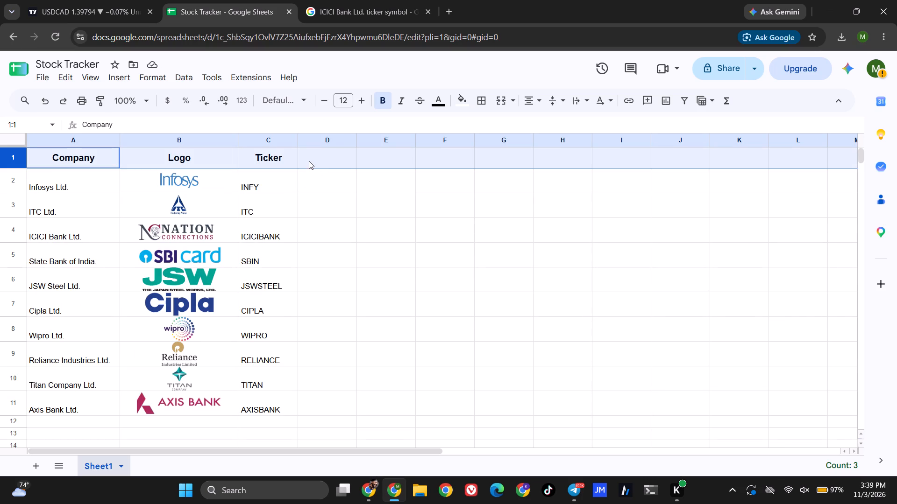
pyautogui.click(309, 161)
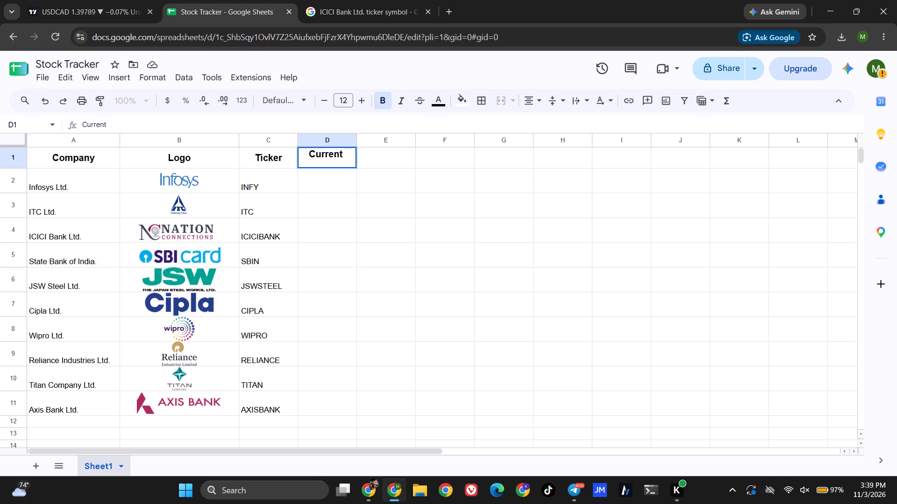
pyautogui.write('price')
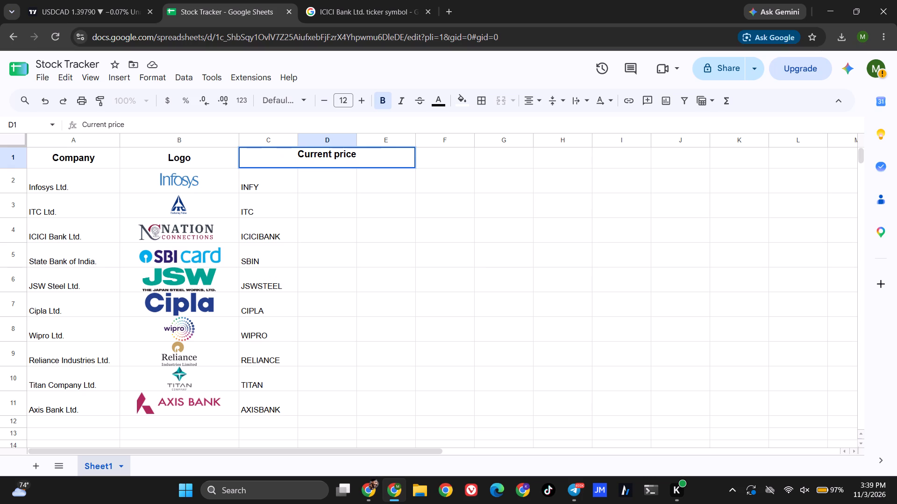
pyautogui.click(316, 182)
pyautogui.click(326, 164)
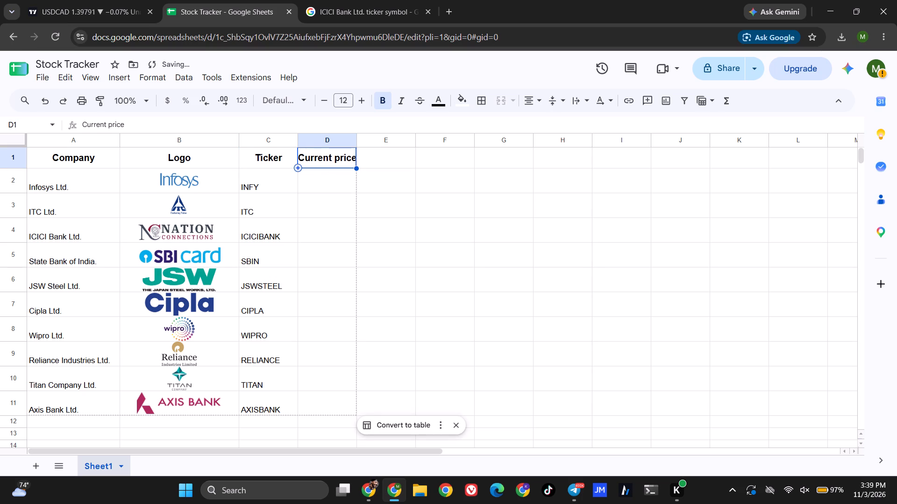
# Widen column D slightly, by about 10 pixels, to give the Current price header more room.
pyautogui.moveTo(359, 138); pyautogui.dragTo(368, 138)
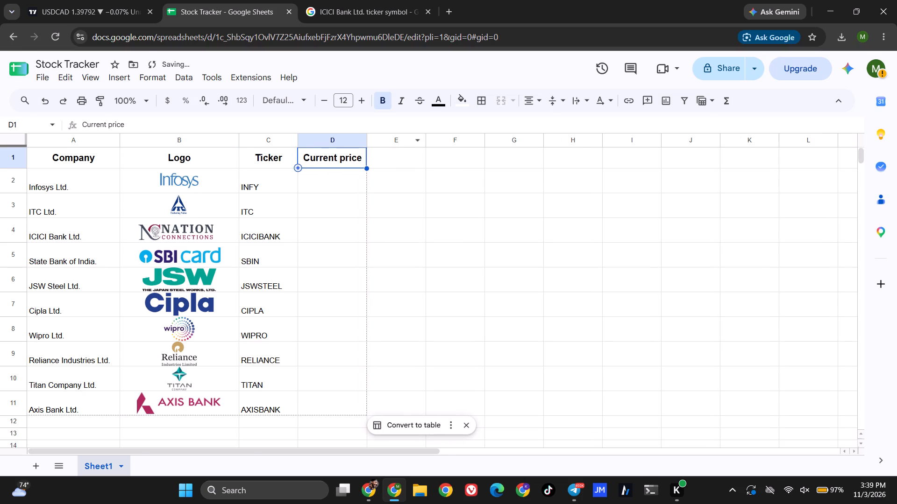
# Check the Google stock results for ICICI Bank Ltd. and ITC Ltd., and return to the Stock Tracker sheet.
pyautogui.click(346, 179)
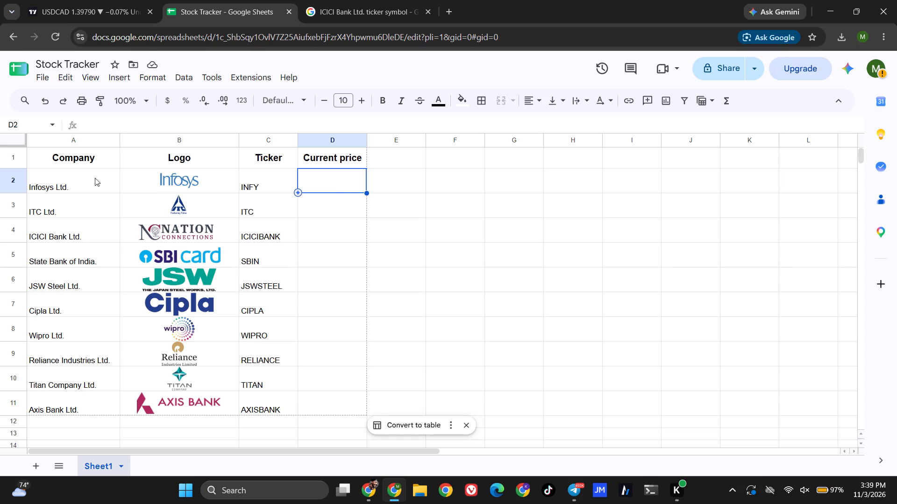
pyautogui.doubleClick(59, 183)
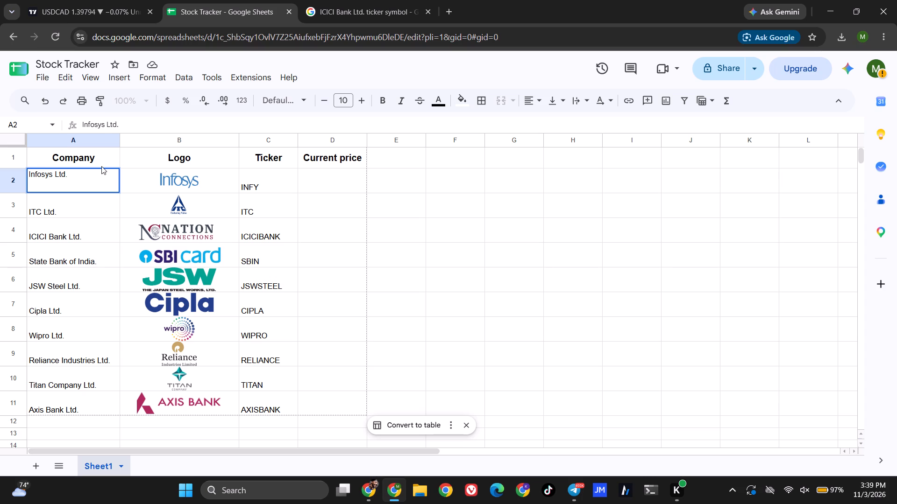
pyautogui.click(382, 0)
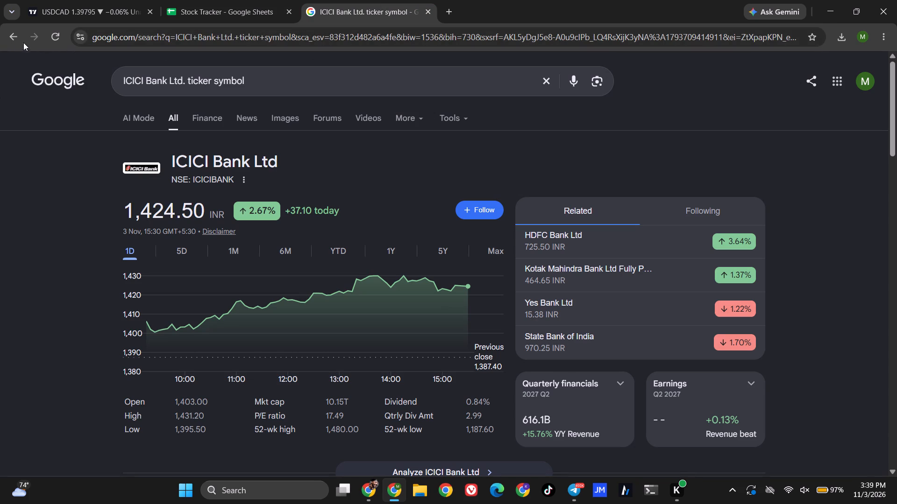
pyautogui.click(17, 39)
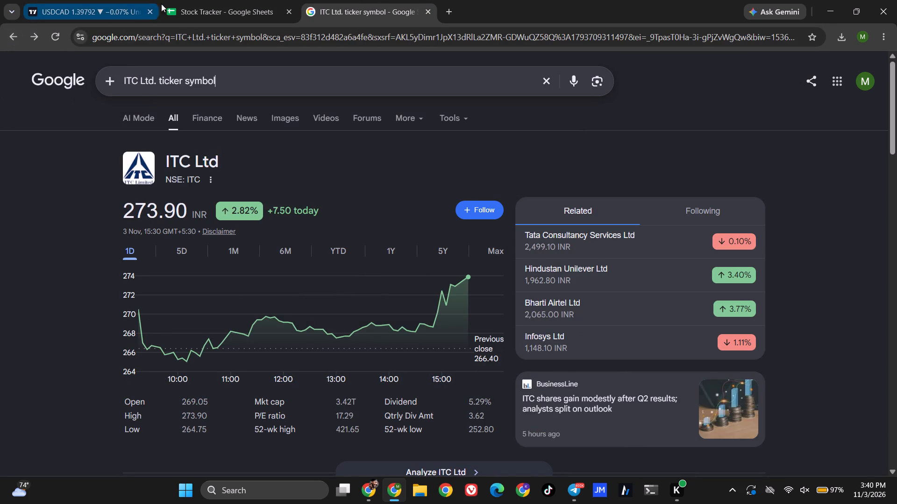
pyautogui.click(198, 0)
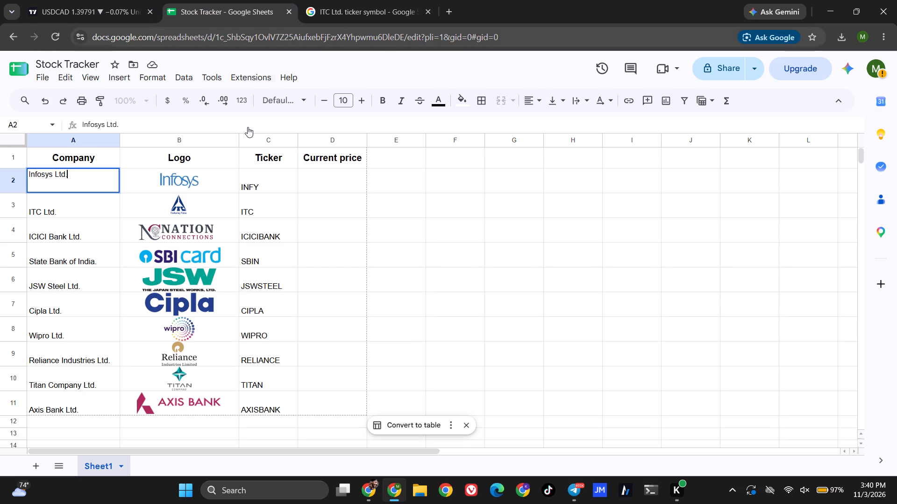
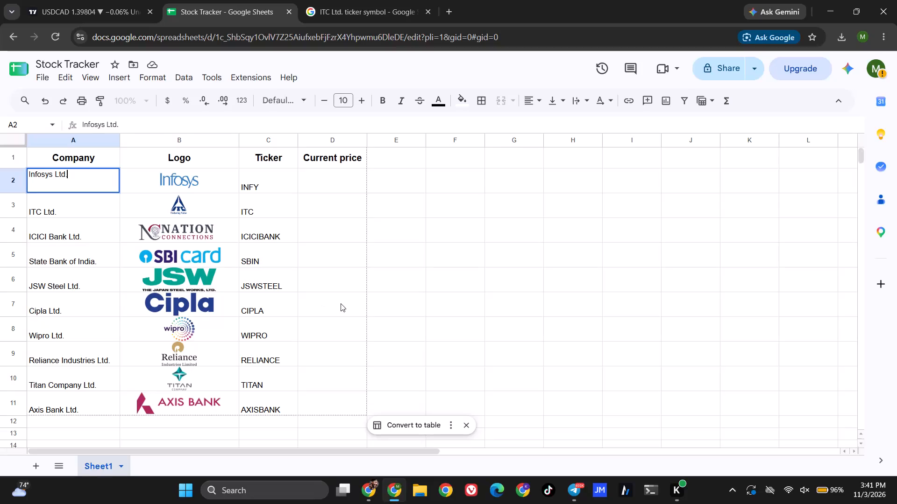
# Enter the formula =GOOGLEFINANCE("NSE:"&C2,"price") in cell D2, under the Current price header, for Infosys Ltd.
pyautogui.click(341, 303)
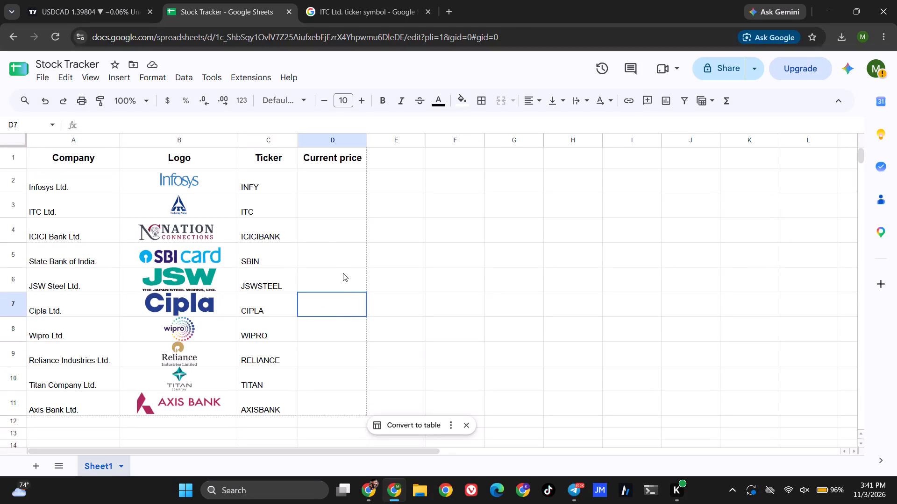
pyautogui.scroll(2, 304, 232)
pyautogui.click(309, 186)
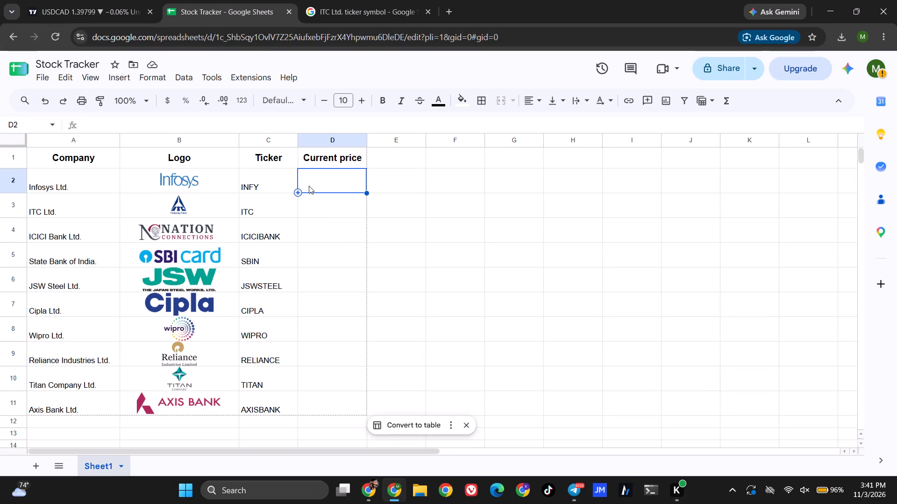
pyautogui.press('=')
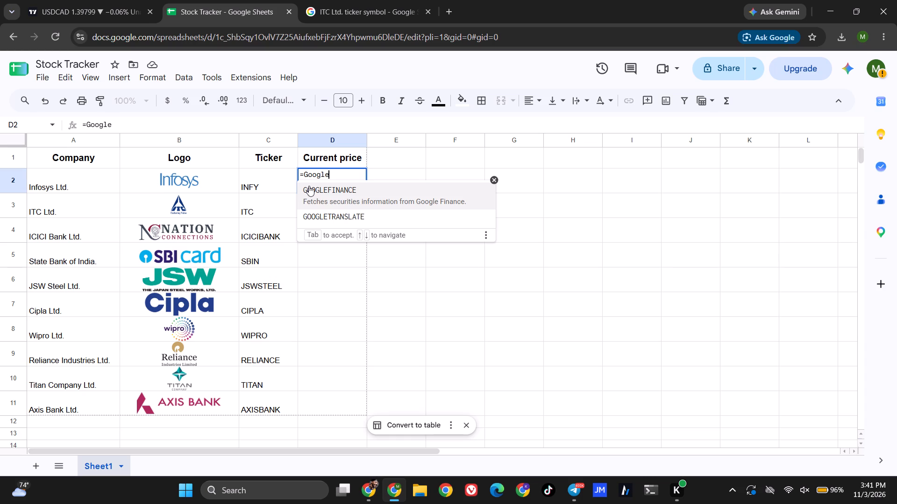
pyautogui.click(309, 186)
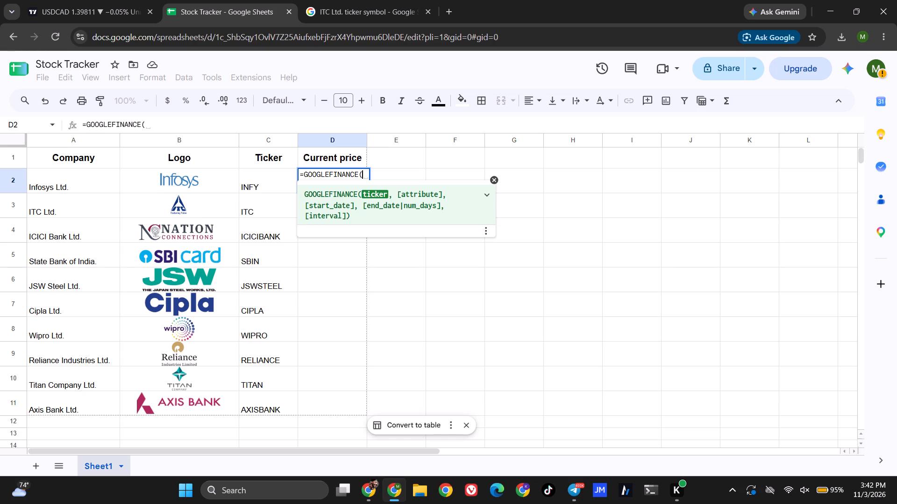
pyautogui.hotkey('shift', '"')
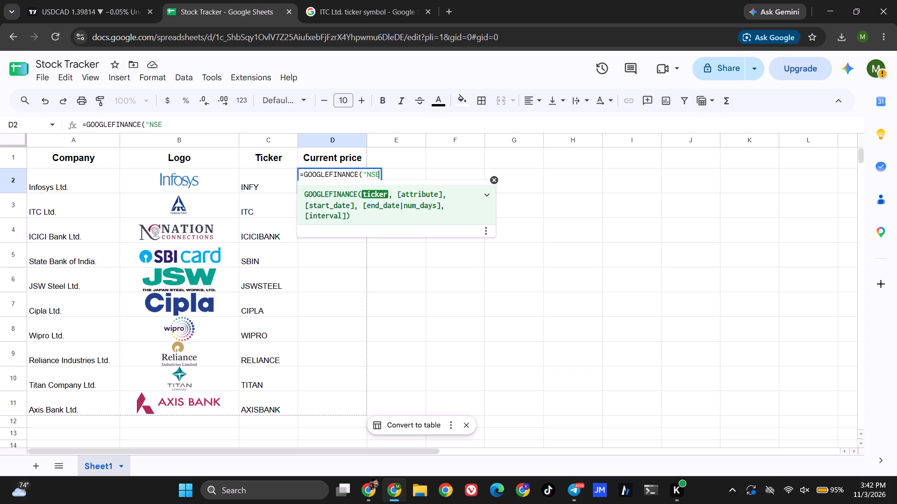
pyautogui.hotkey('shift', ':')
pyautogui.hotkey('shift', '"')
pyautogui.hotkey('shift', '&')
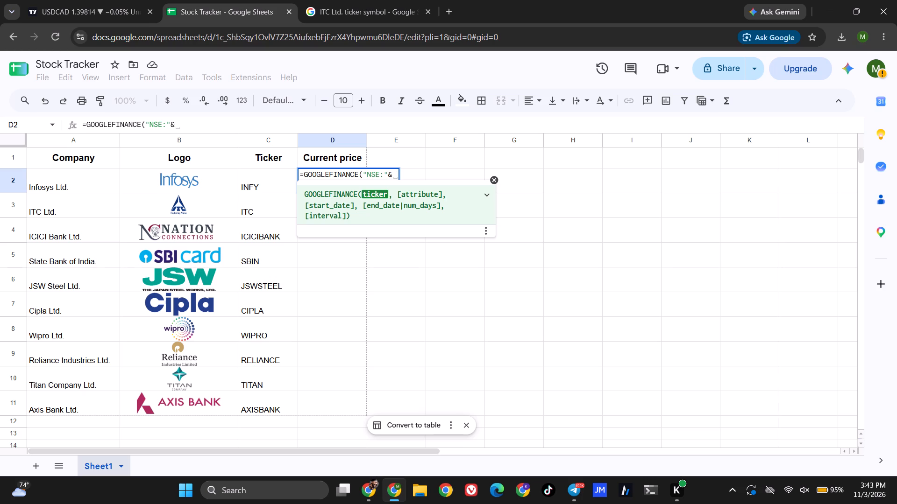
pyautogui.click(261, 185)
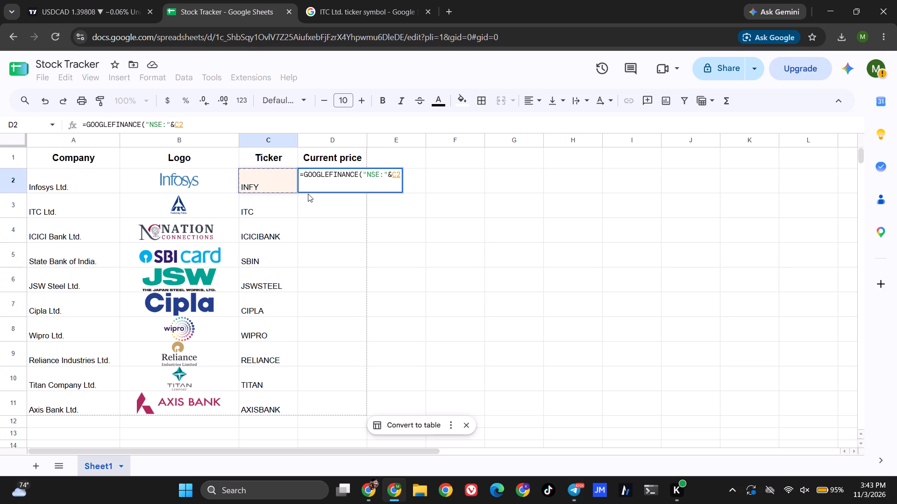
pyautogui.press(',')
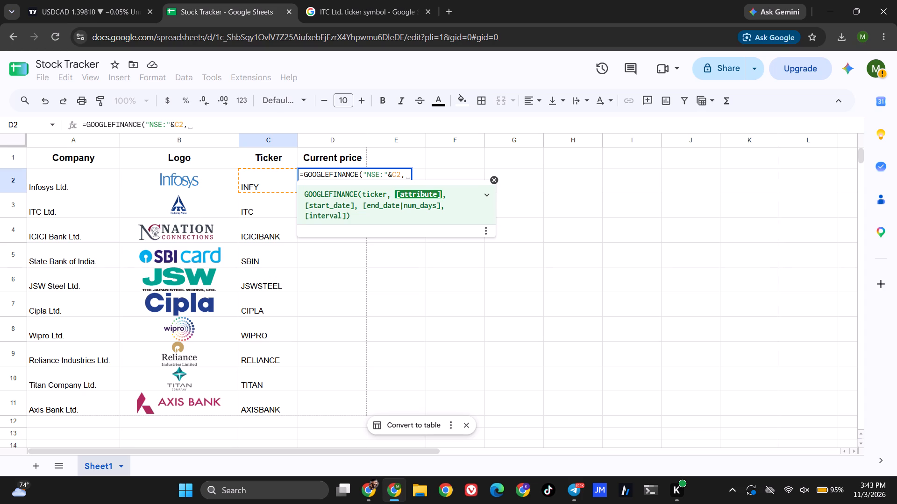
pyautogui.hotkey('shift', '"')
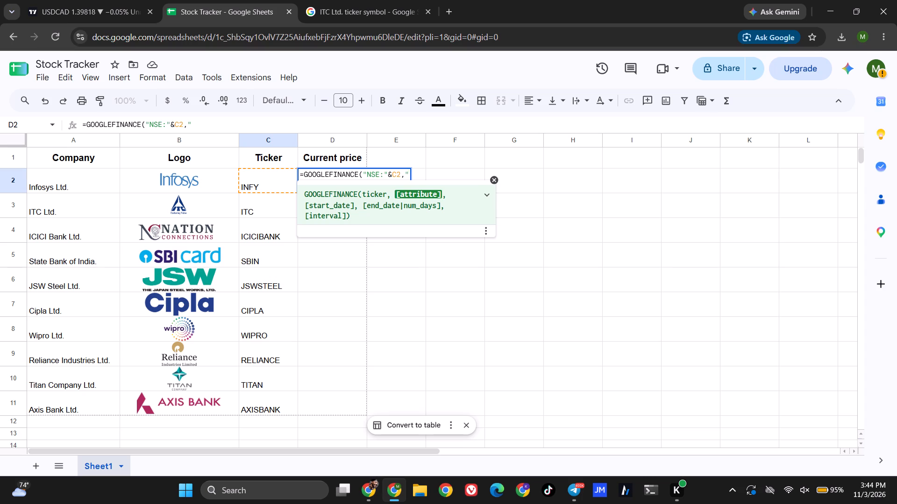
pyautogui.write('PRI')
pyautogui.press('BackSpace')
pyautogui.press('BackSpace')
pyautogui.press('BackSpace')
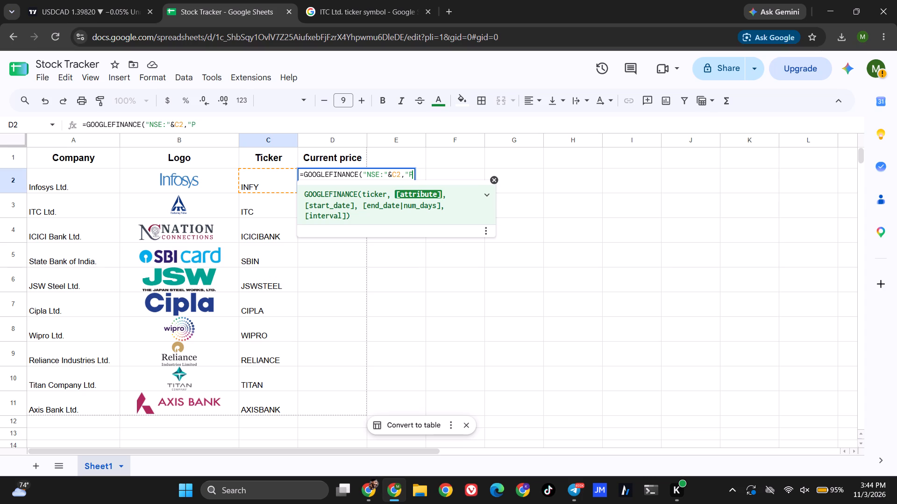
pyautogui.write('rice')
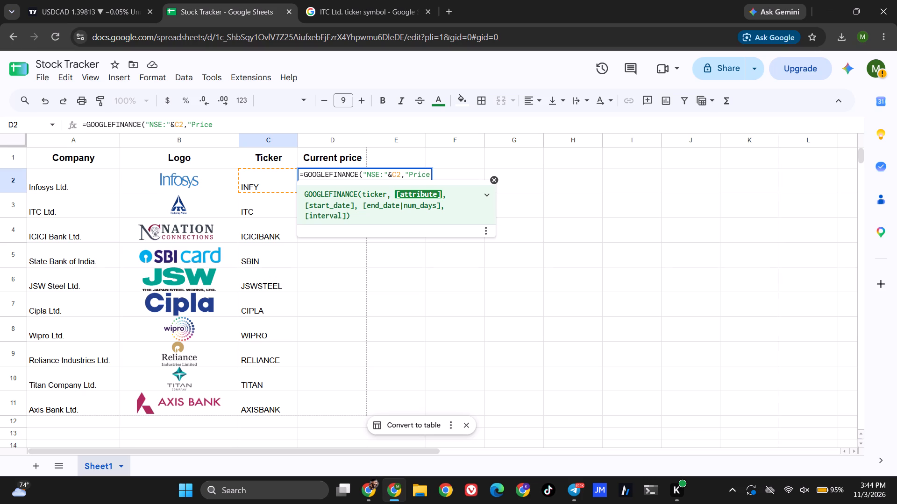
pyautogui.press('Left')
pyautogui.press('Left')
pyautogui.press('Left')
pyautogui.press('Left')
pyautogui.press('BackSpace')
pyautogui.press('p')
pyautogui.press('Right')
pyautogui.press('Right')
pyautogui.press('Right')
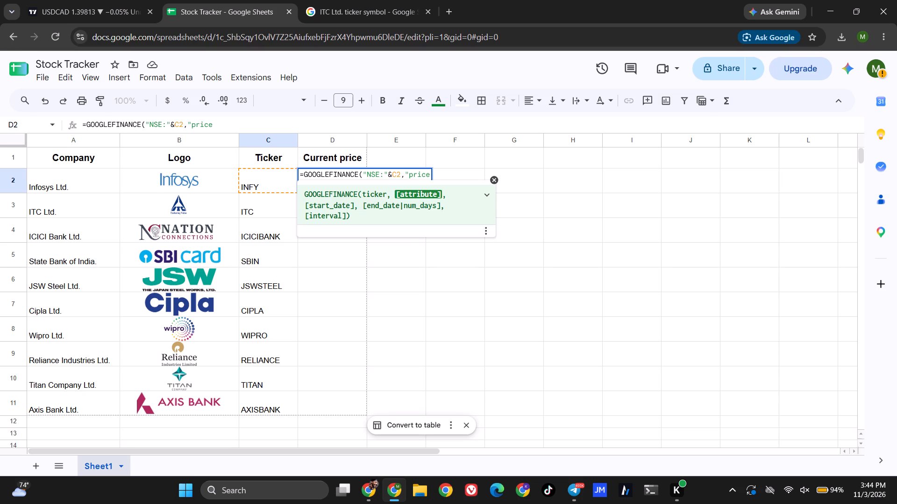
pyautogui.press('Right')
pyautogui.hotkey('shift', '"')
pyautogui.hotkey('shift', ')')
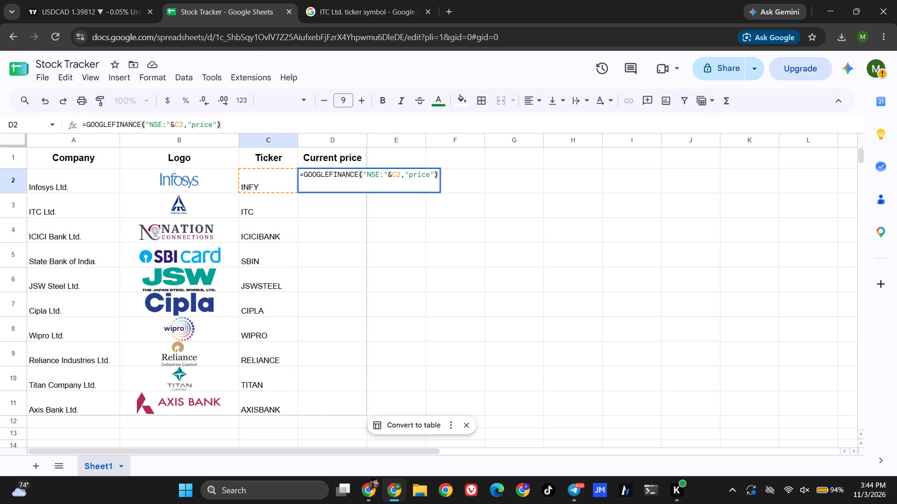
pyautogui.press('Return')
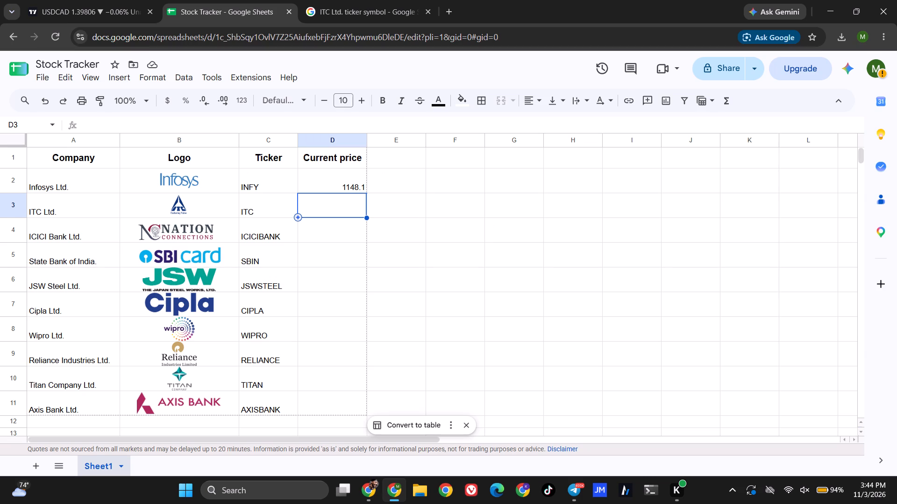
# Search Google for "Infosys Ltd. ticker symbol", replacing the company name in the existing search with the name copied from cell A2.
pyautogui.click(340, 182)
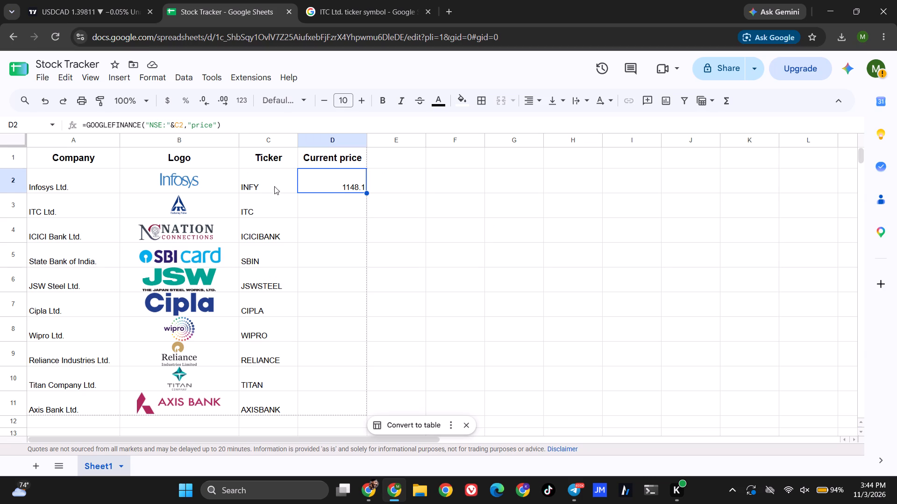
pyautogui.click(354, 11)
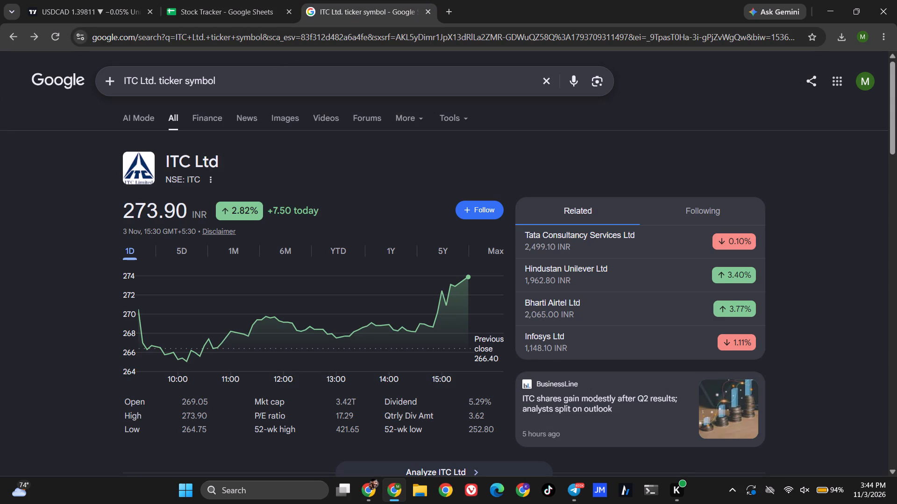
pyautogui.click(238, 5)
pyautogui.tripleClick(54, 186)
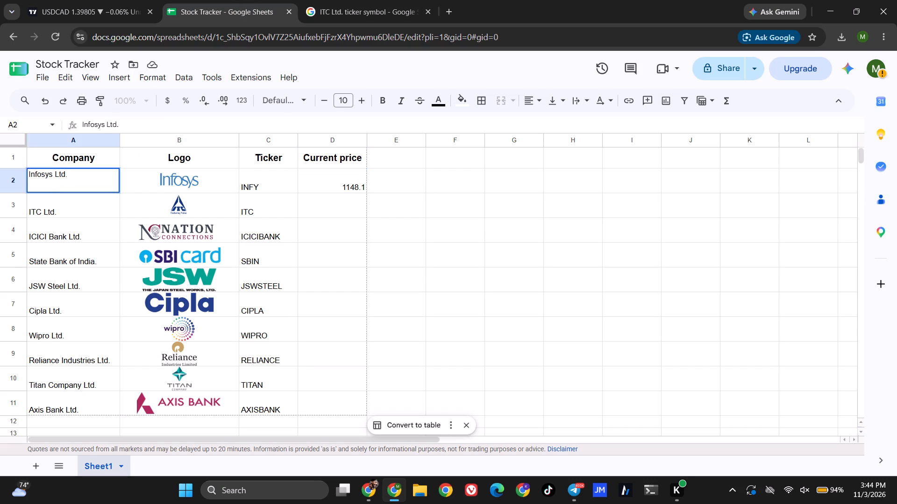
pyautogui.doubleClick(50, 169)
pyautogui.click(50, 169)
pyautogui.hotkey('ctrl', 'c')
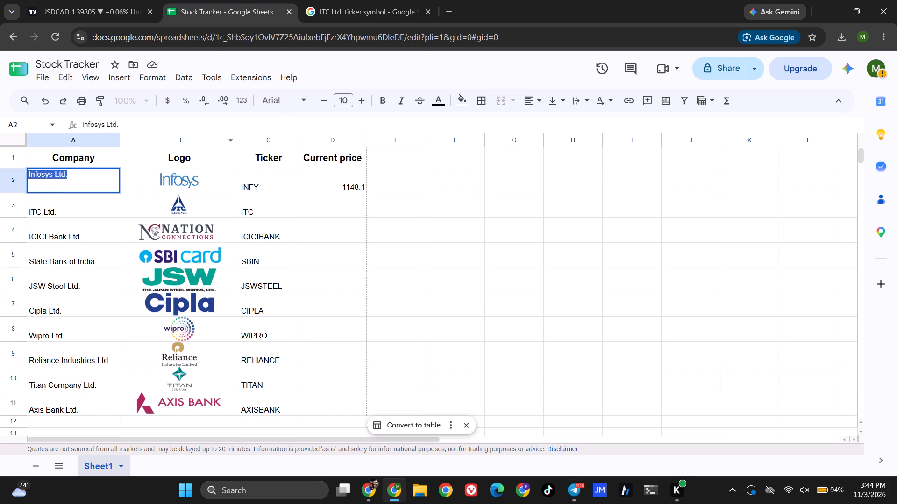
pyautogui.click(346, 12)
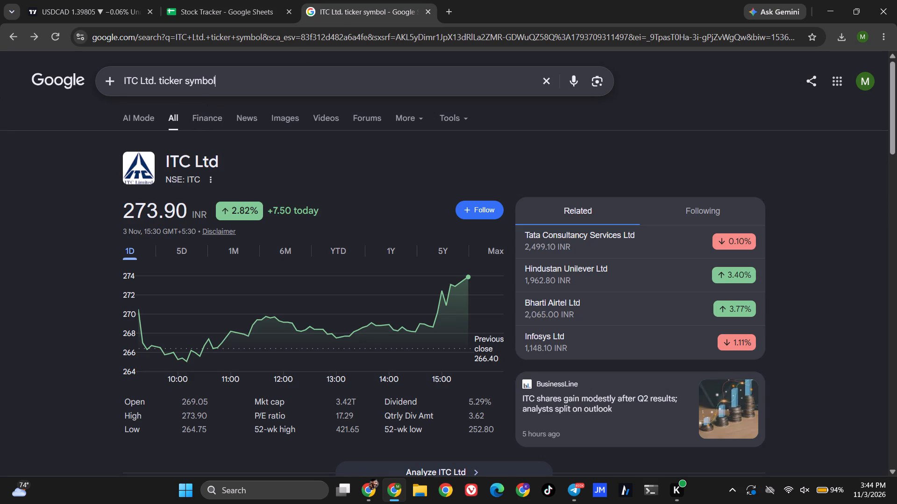
pyautogui.moveTo(156, 81); pyautogui.dragTo(61, 82)
pyautogui.hotkey('ctrl', 'v')
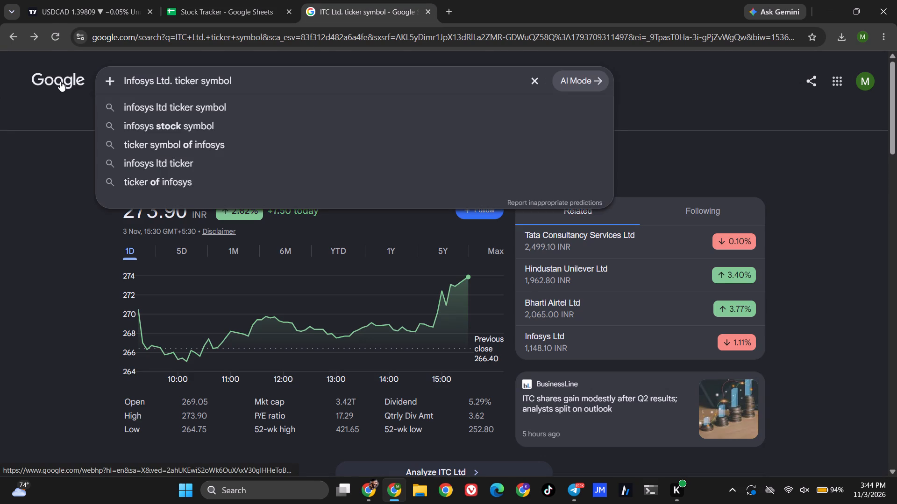
pyautogui.press('Return')
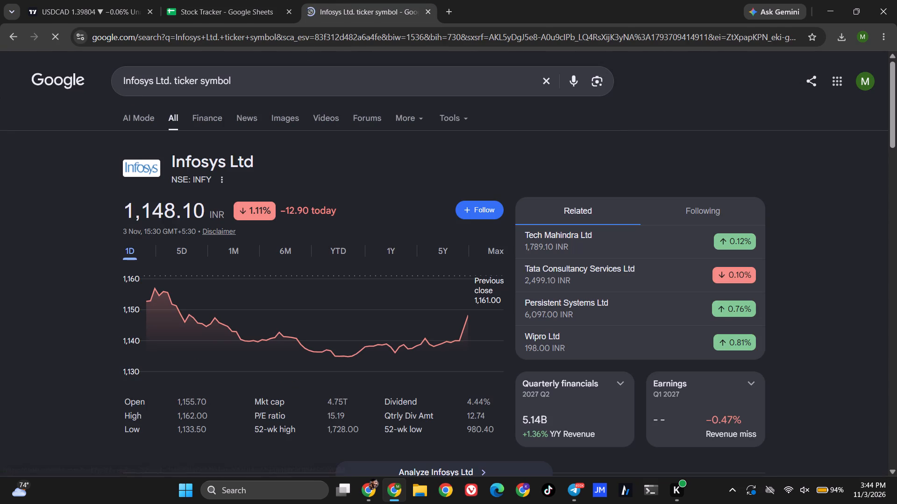
# Compare the Infosys share price in the Google results with the price in cell D2 of the Stock Tracker sheet.
pyautogui.moveTo(120, 208); pyautogui.dragTo(181, 206)
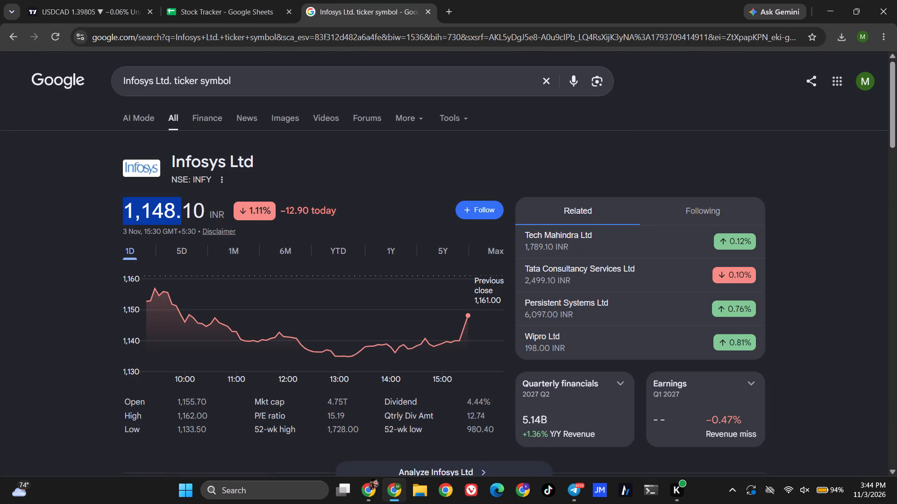
pyautogui.click(224, 0)
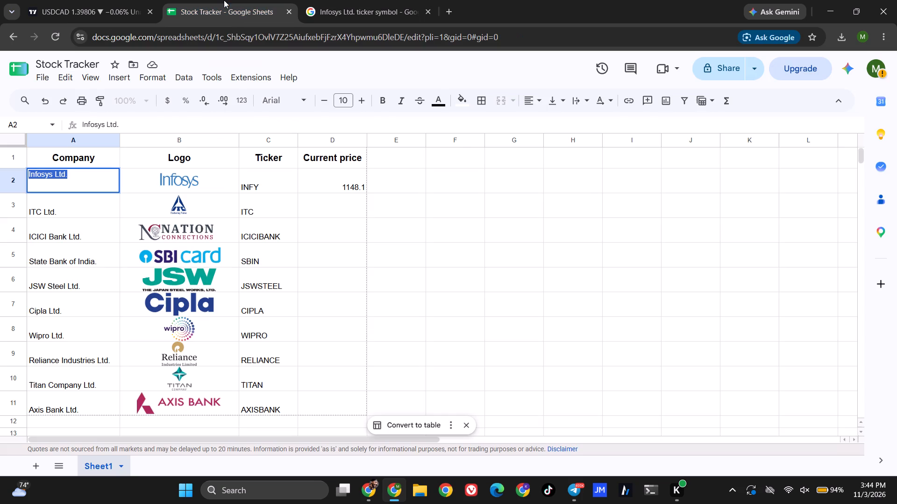
pyautogui.click(335, 0)
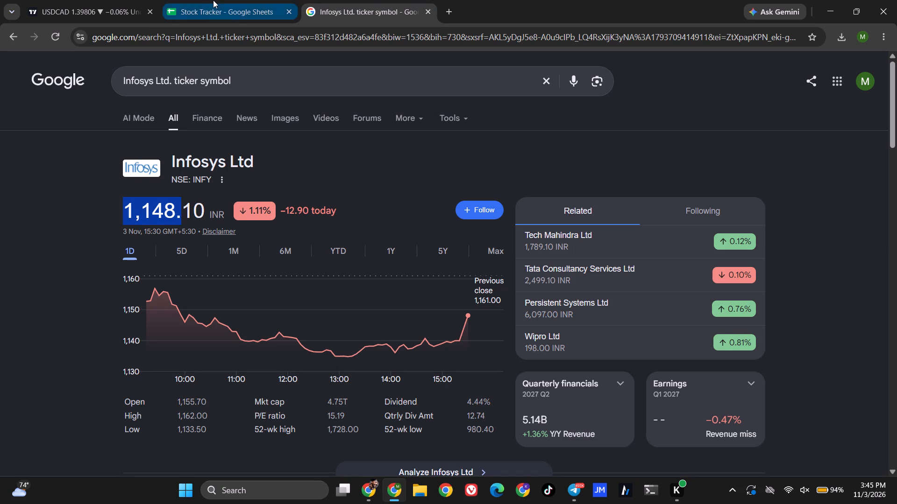
pyautogui.click(225, 0)
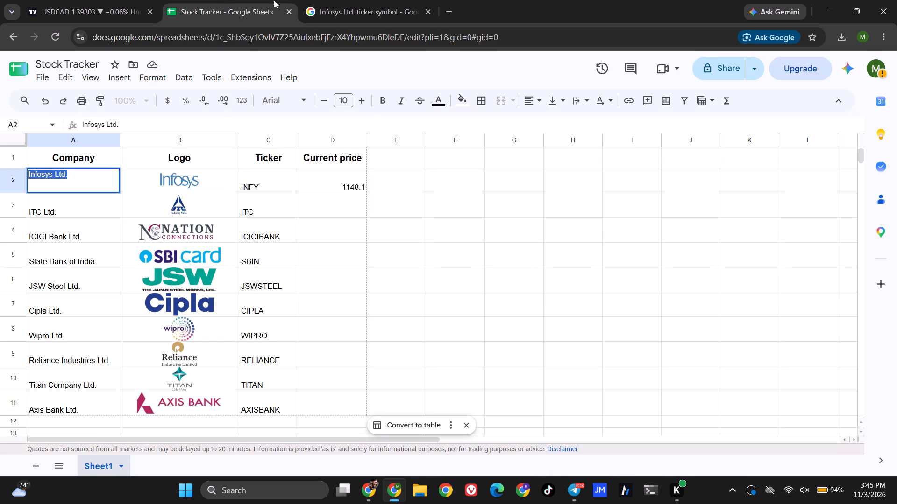
pyautogui.click(308, 0)
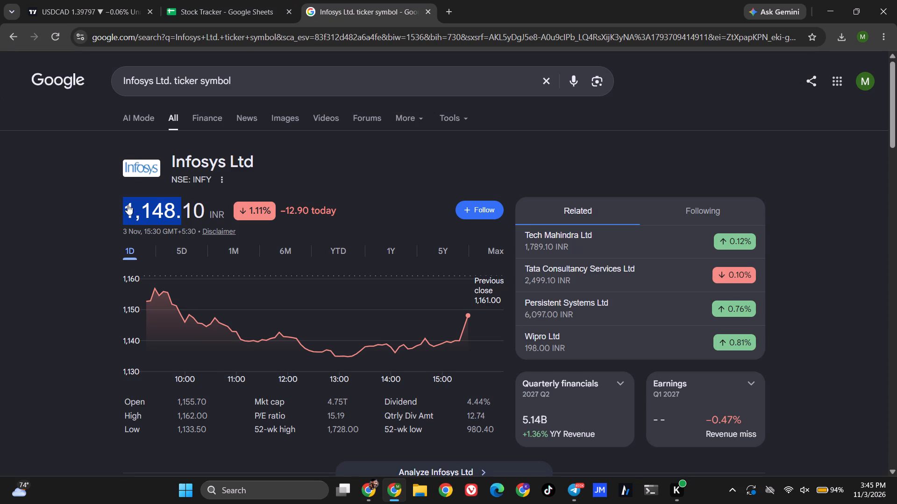
pyautogui.click(125, 214)
pyautogui.moveTo(118, 212); pyautogui.dragTo(213, 214)
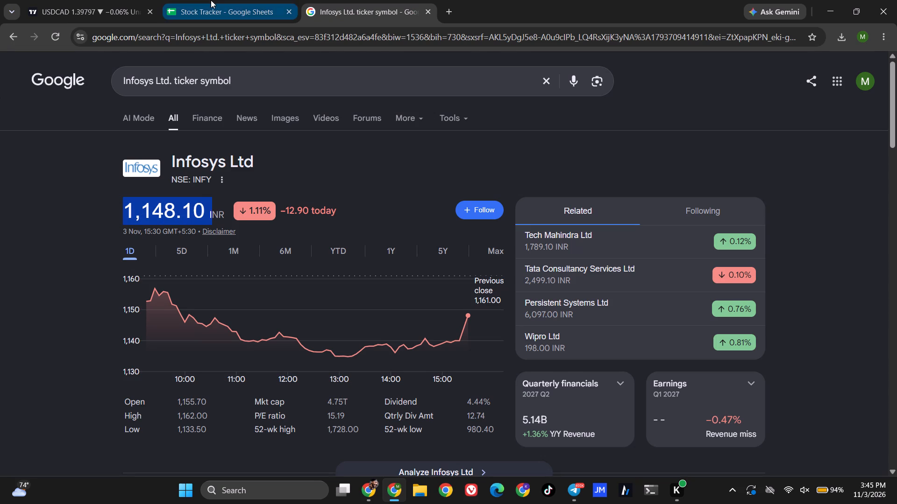
pyautogui.click(211, 0)
# Fill the GOOGLEFINANCE formula from cell D2 down through D11, covering all the listed companies.
pyautogui.click(324, 182)
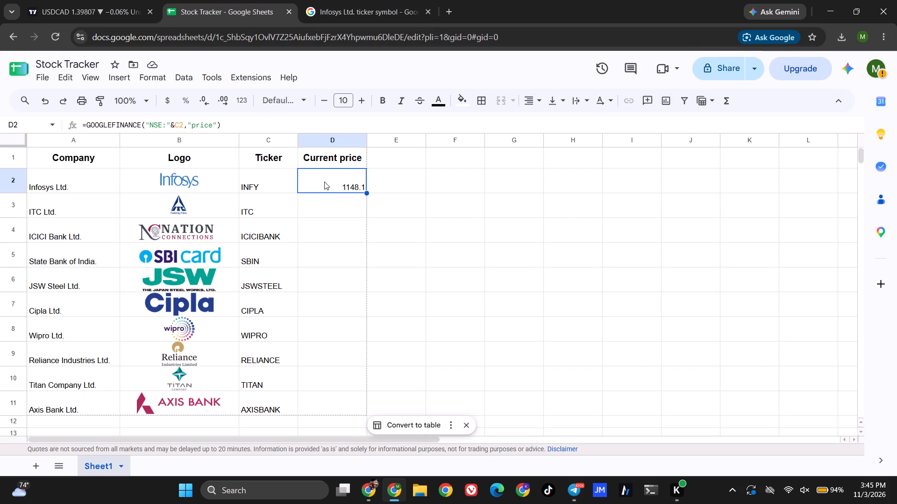
pyautogui.moveTo(366, 193); pyautogui.dragTo(357, 237)
pyautogui.moveTo(357, 237); pyautogui.dragTo(340, 404)
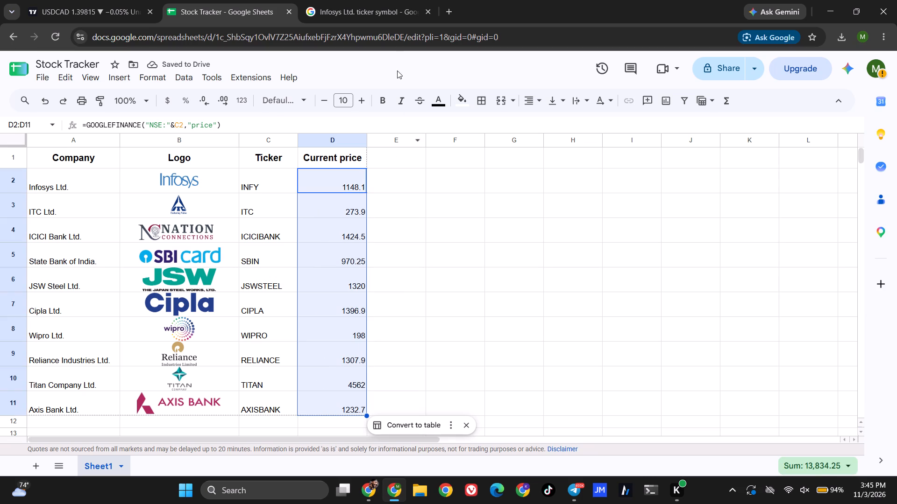
# Search Google for "ITC Ltd. ticker symbol", replacing the company name in the existing search with the name copied from cell A3.
pyautogui.tripleClick(46, 210)
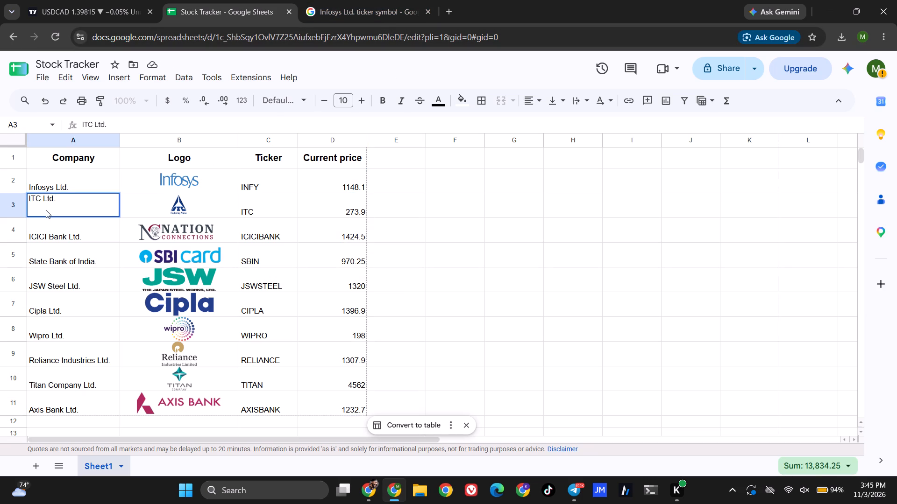
pyautogui.doubleClick(45, 196)
pyautogui.doubleClick(45, 196)
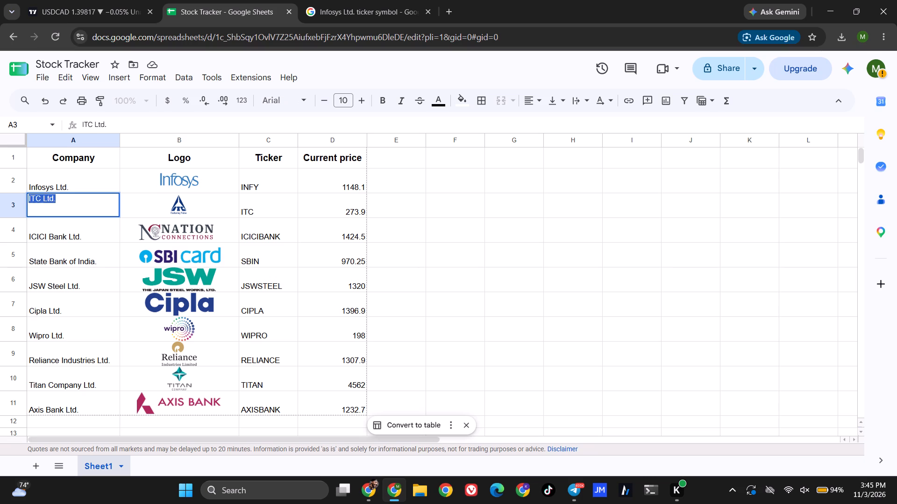
pyautogui.hotkey('ctrl', 'c')
pyautogui.click(338, 1)
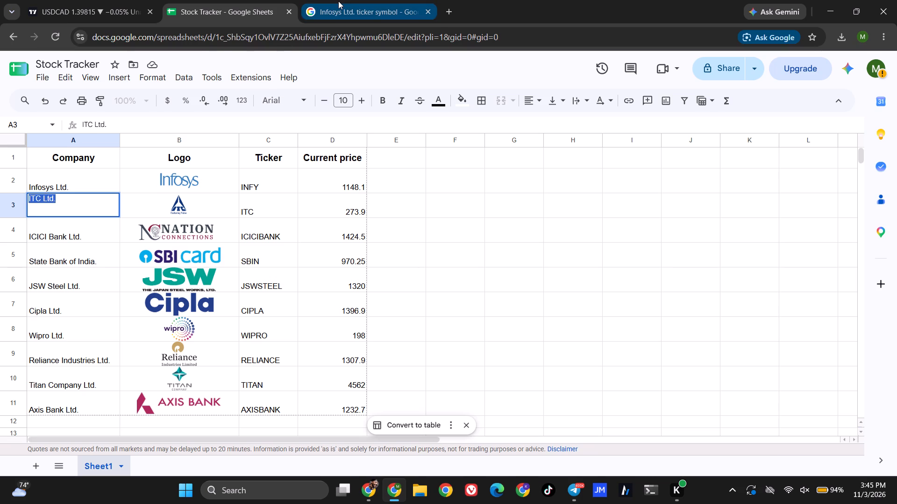
pyautogui.moveTo(170, 81); pyautogui.dragTo(96, 84)
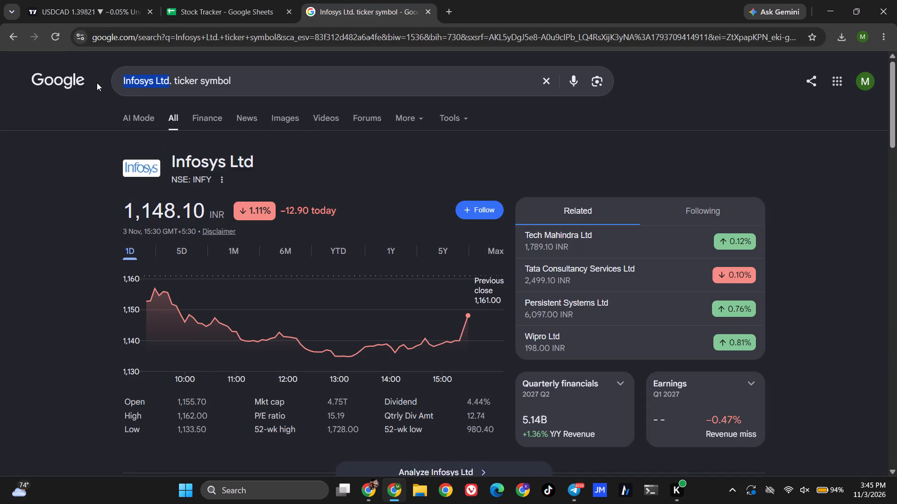
pyautogui.hotkey('ctrl', 'v')
pyautogui.click(158, 81)
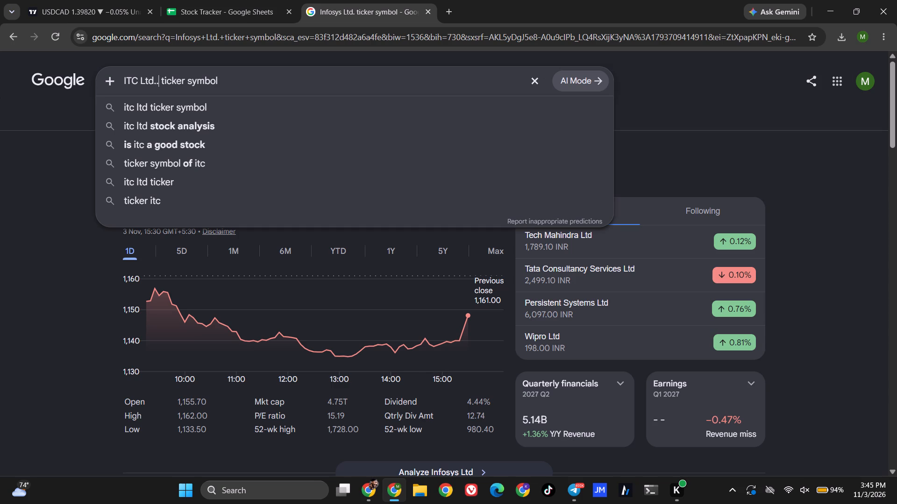
pyautogui.press('BackSpace')
pyautogui.press('Return')
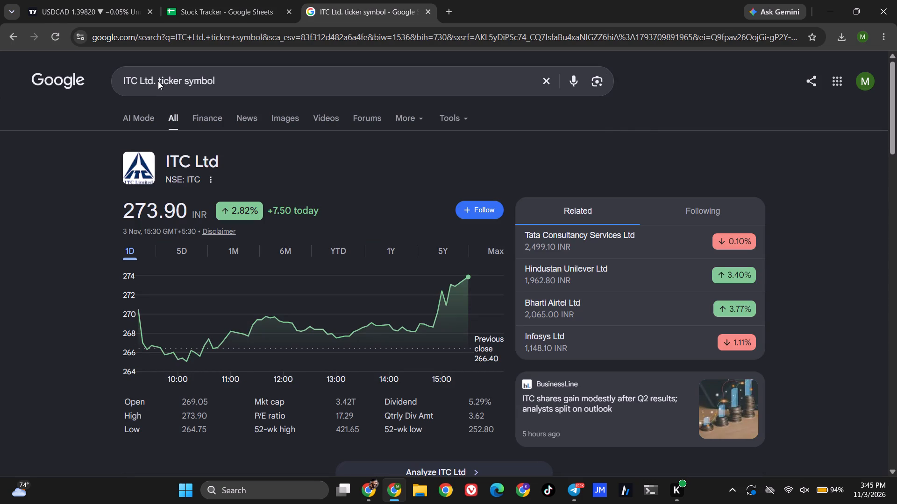
# Compare the ITC share price from Google with the Stock Tracker sheet and review the filled Current price cells down to D9.
pyautogui.click(235, 0)
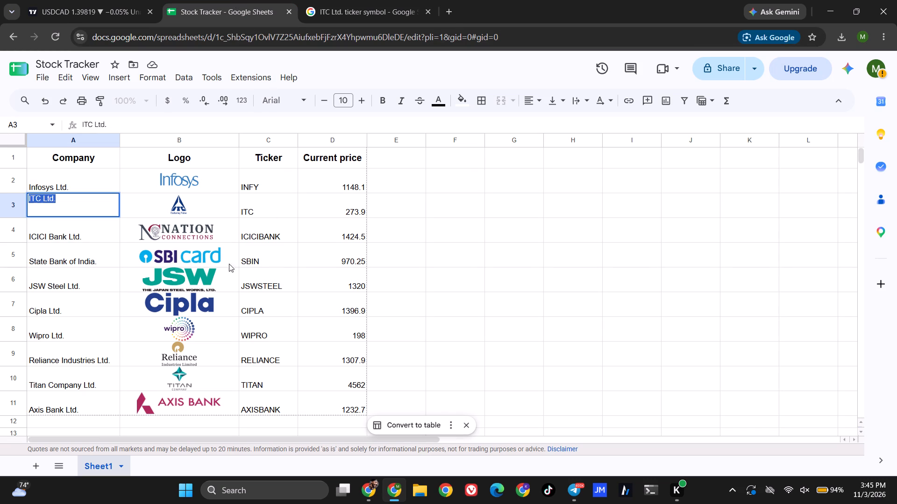
pyautogui.click(320, 281)
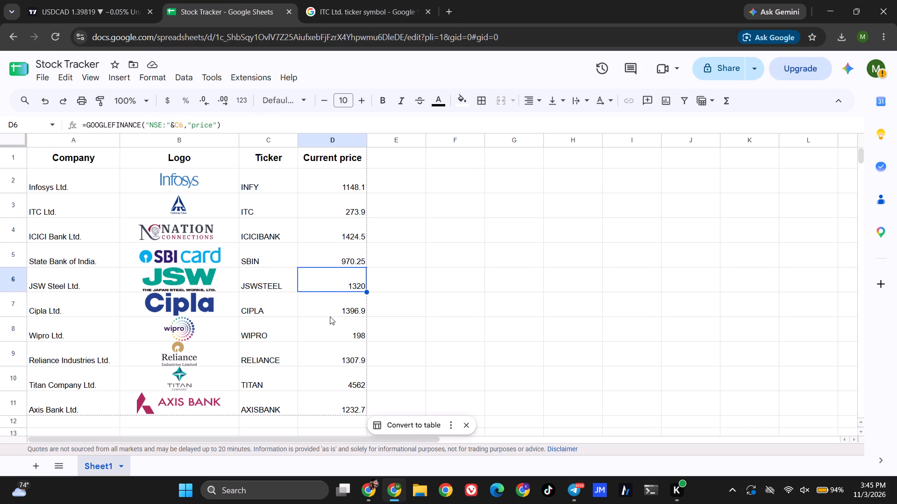
pyautogui.click(330, 316)
pyautogui.click(332, 335)
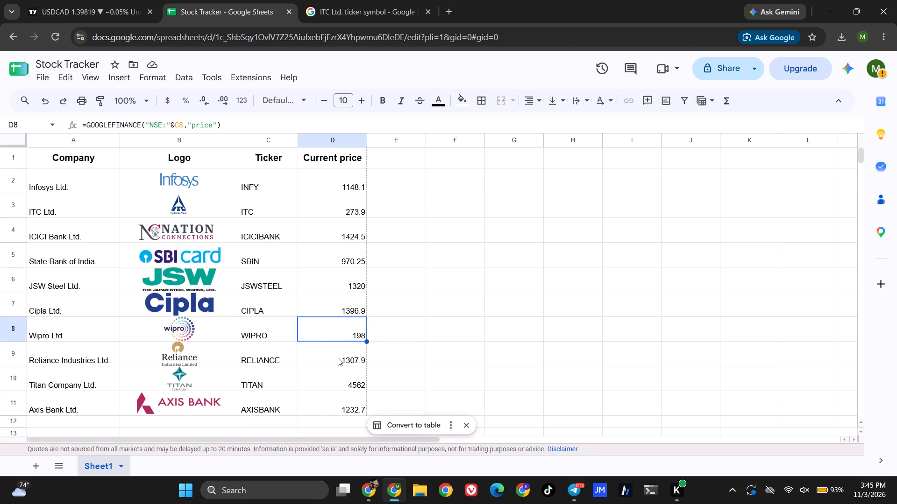
pyautogui.click(338, 358)
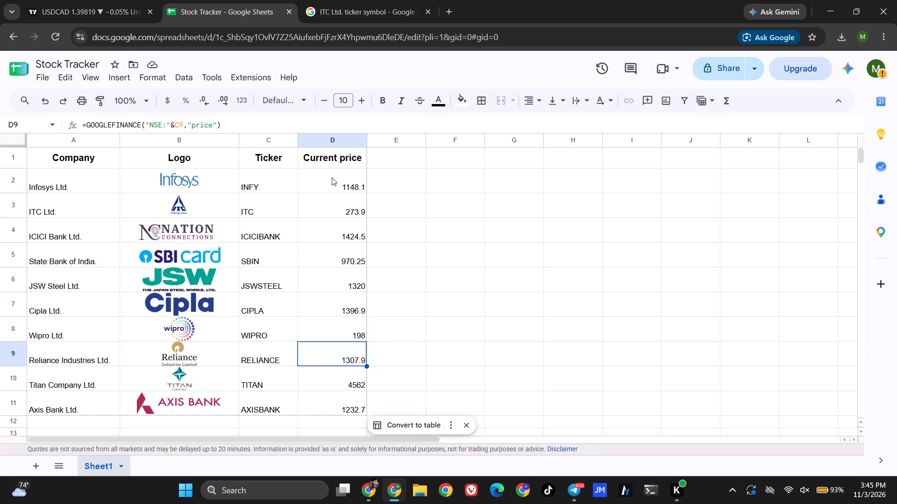
# Apply the Number format (1,000.12) to the current prices in D2:D11.
pyautogui.click(332, 177)
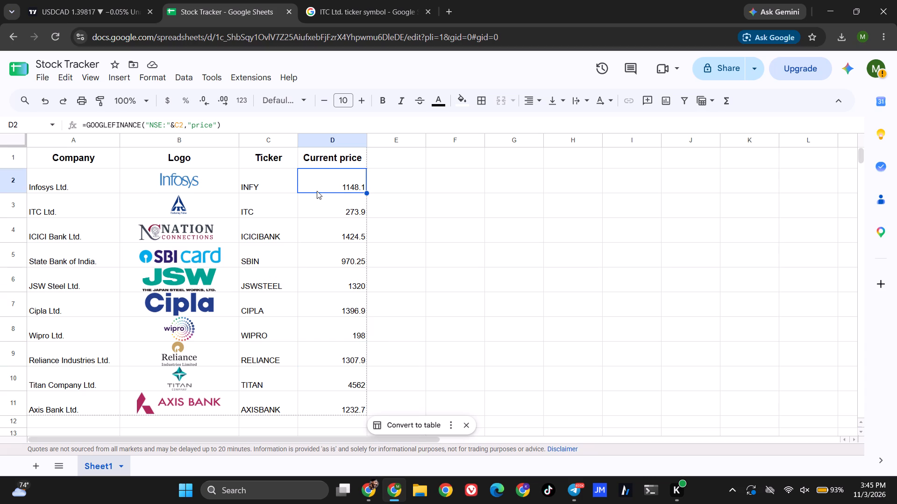
pyautogui.moveTo(321, 182); pyautogui.dragTo(337, 403)
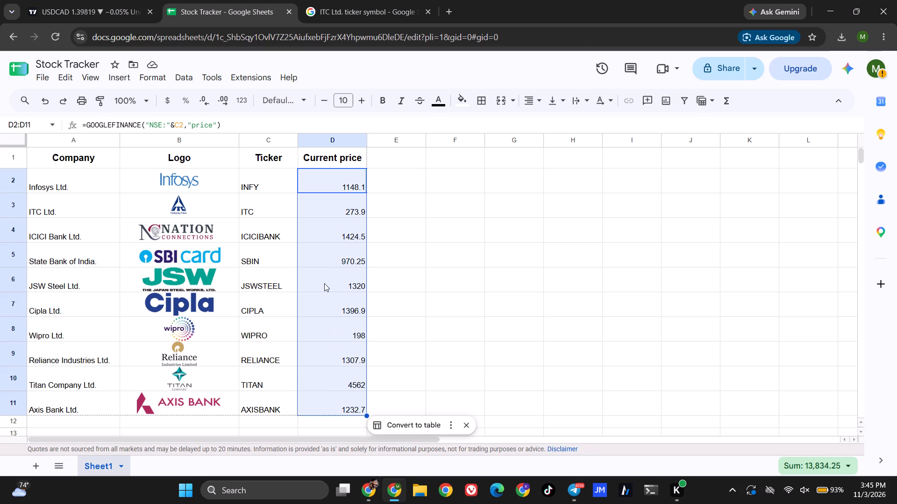
pyautogui.click(159, 79)
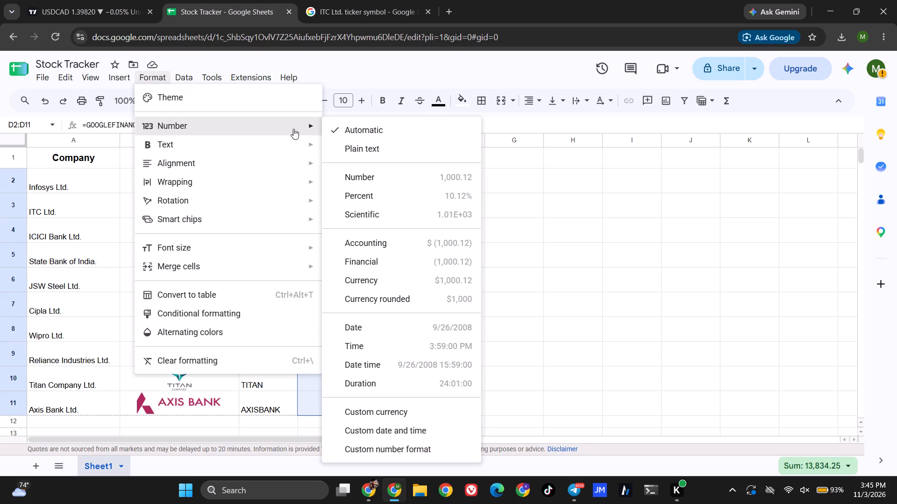
pyautogui.click(372, 177)
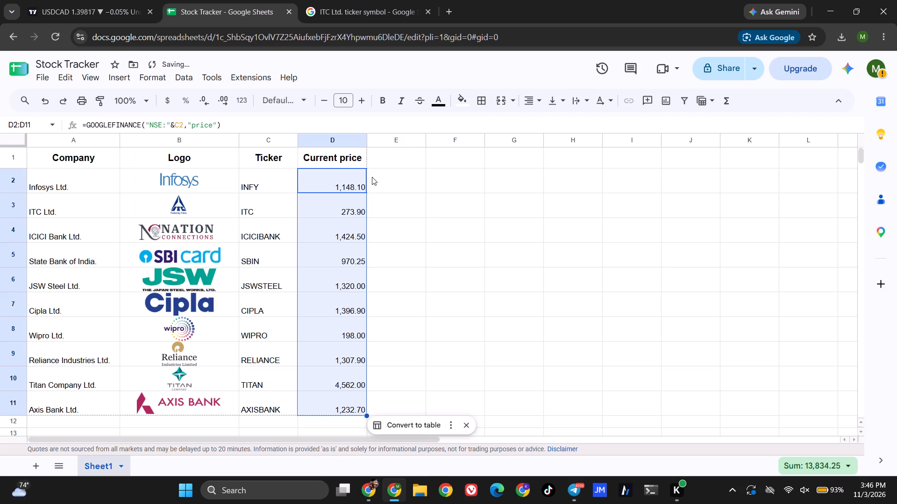
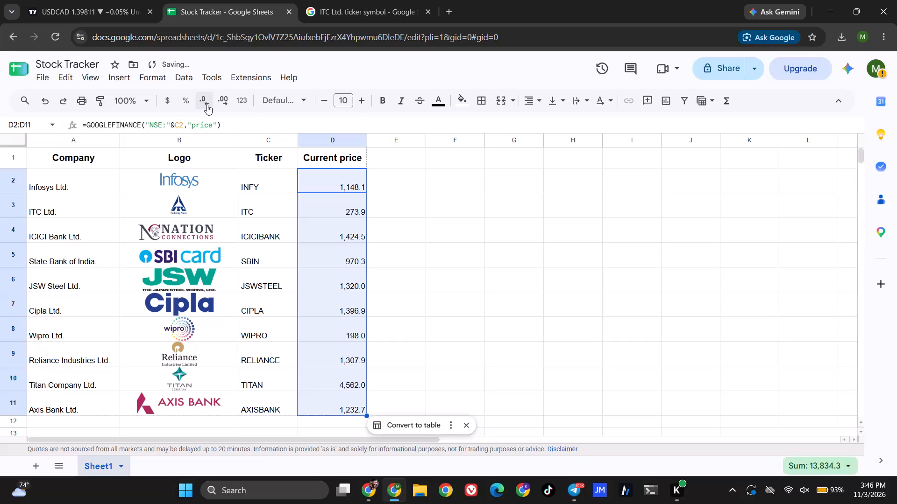
# Reduce the decimal places of the current prices in D2:D11 so they display as whole numbers.
pyautogui.click(207, 105)
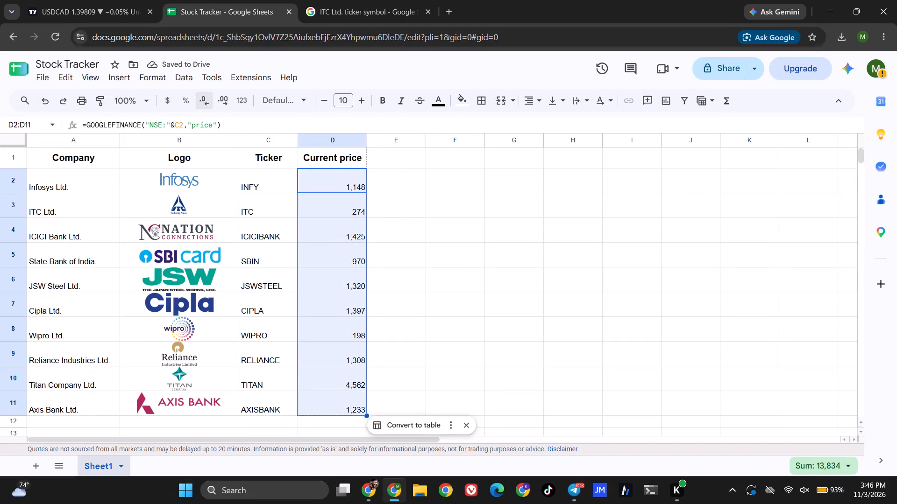
pyautogui.click(393, 210)
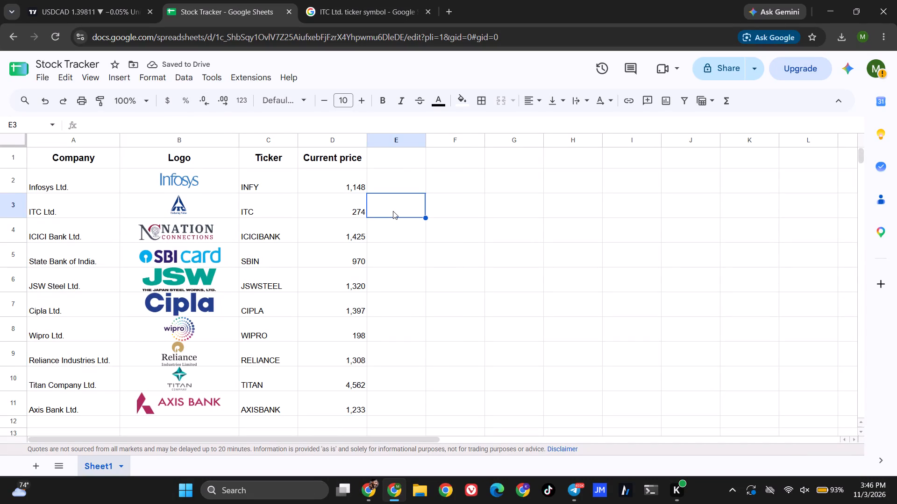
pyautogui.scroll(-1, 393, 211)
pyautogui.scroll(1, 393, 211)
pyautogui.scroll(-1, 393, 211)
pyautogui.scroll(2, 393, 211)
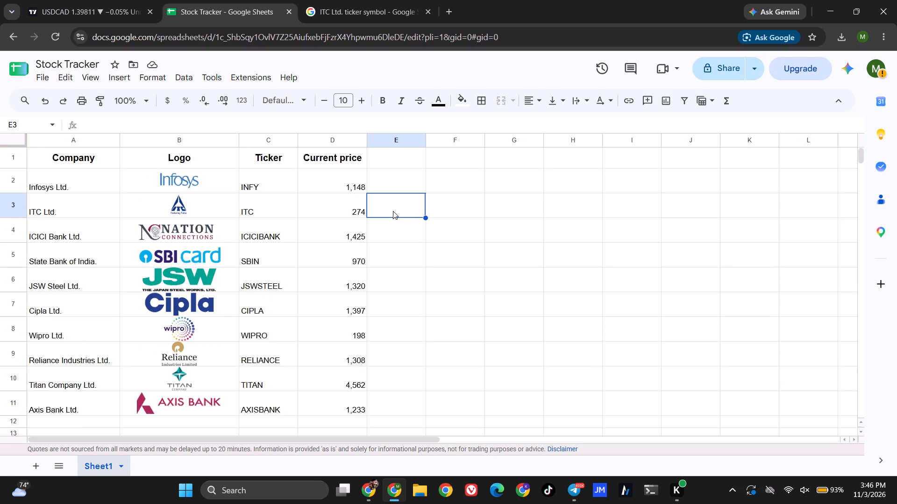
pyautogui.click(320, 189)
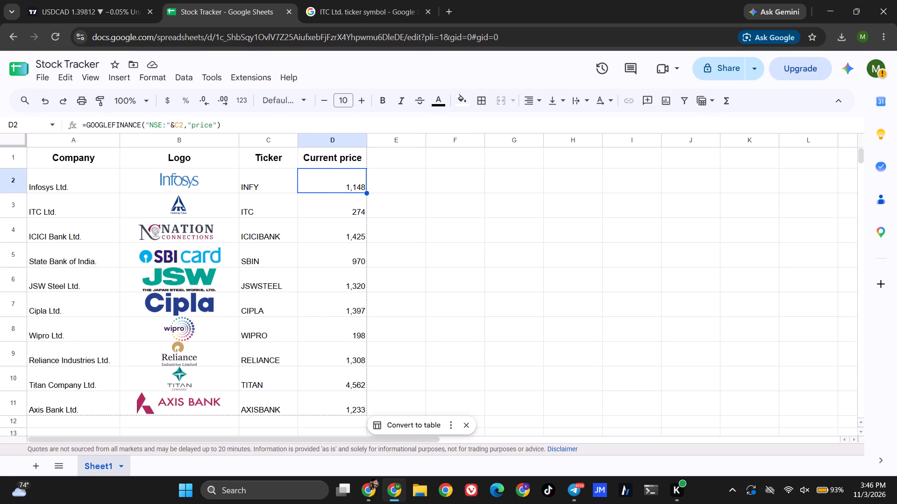
# Add the header "Price 50 Days ago" in cell E1 and widen column E to fit it.
pyautogui.click(380, 161)
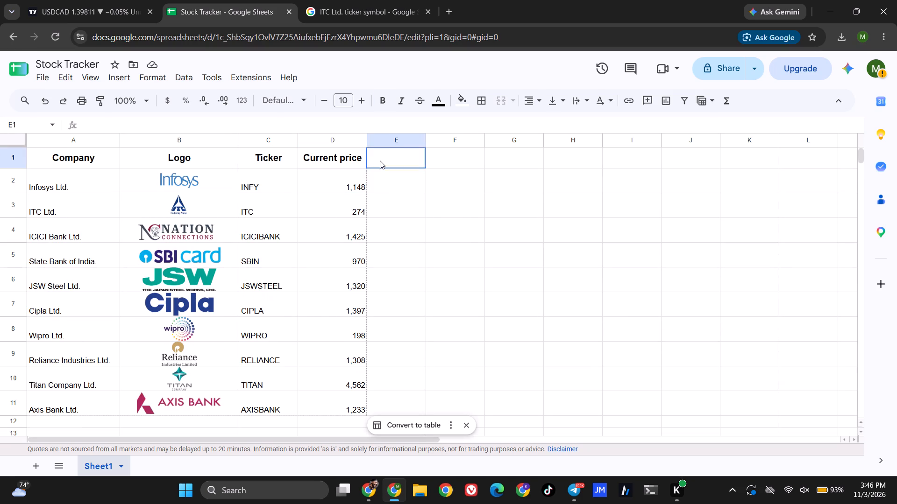
pyautogui.click(379, 182)
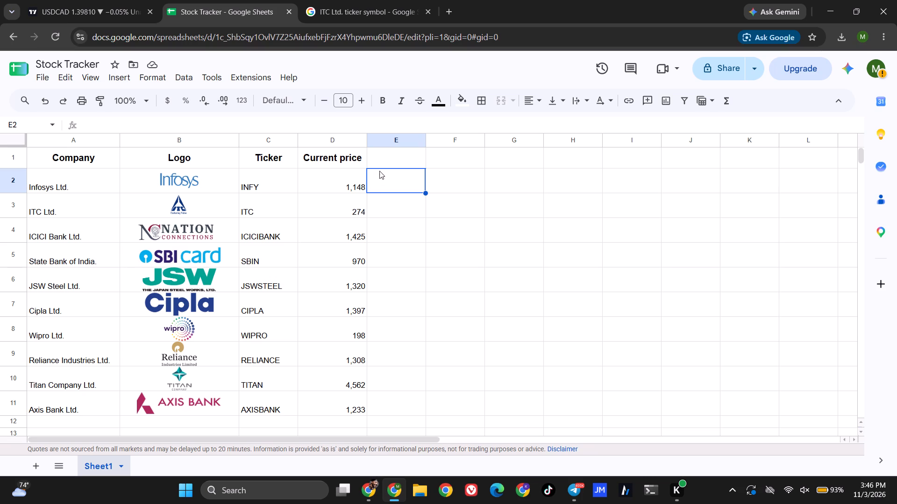
pyautogui.click(382, 160)
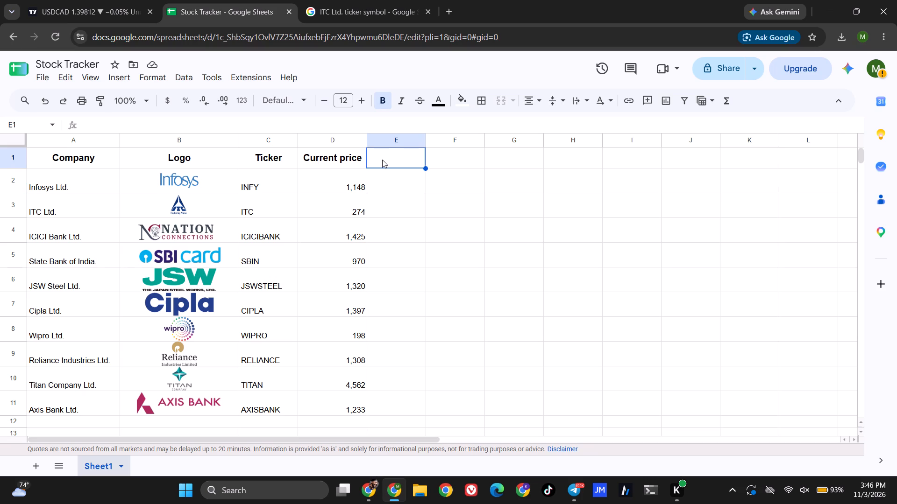
pyautogui.write('rice')
pyautogui.press('space')
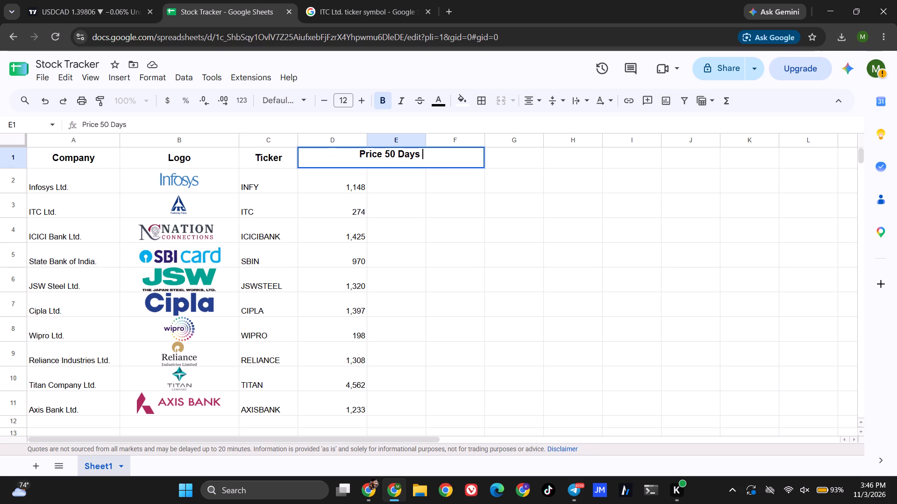
pyautogui.write('ago')
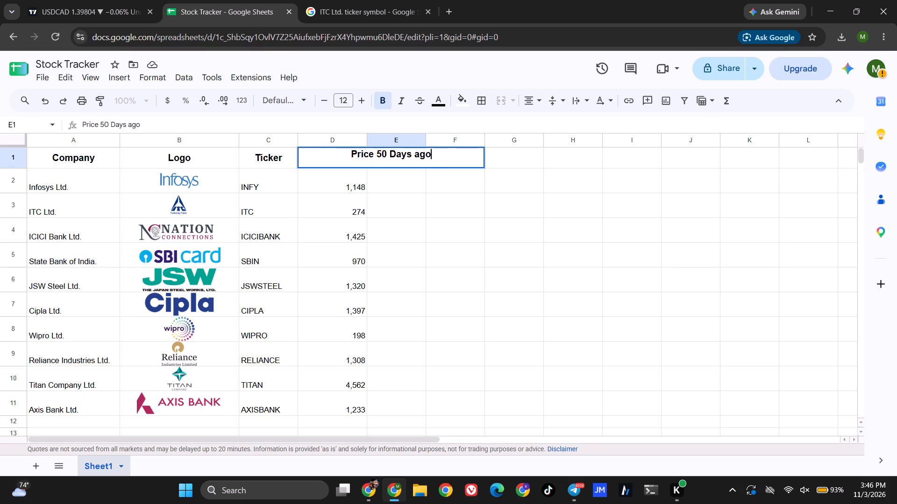
pyautogui.press('Return')
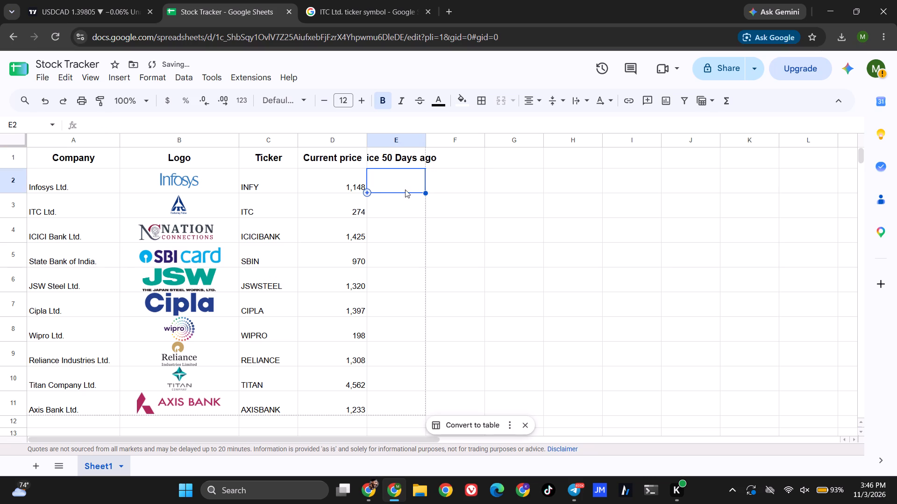
pyautogui.moveTo(424, 139); pyautogui.dragTo(491, 140)
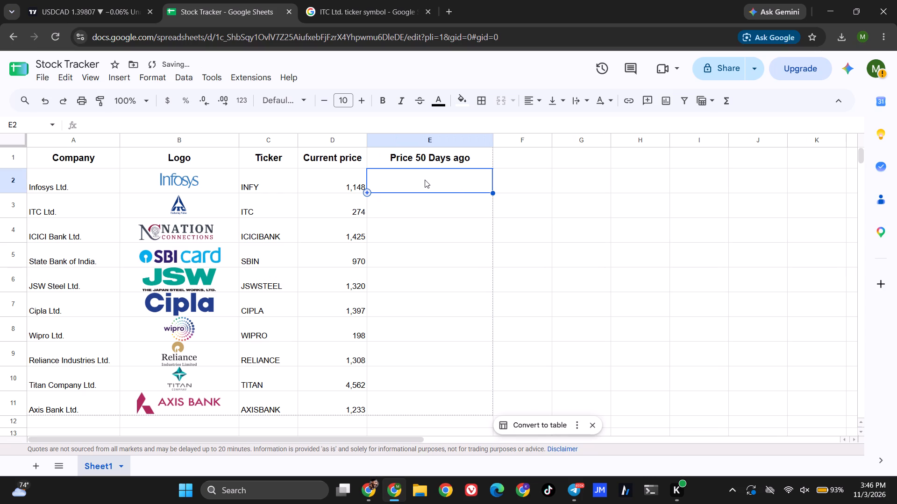
# Enter the formula =GOOGLEFINANCE("NSE:"&C2,"price",TODAY()-50) in cell E2 for Infosys Ltd.
pyautogui.press('=')
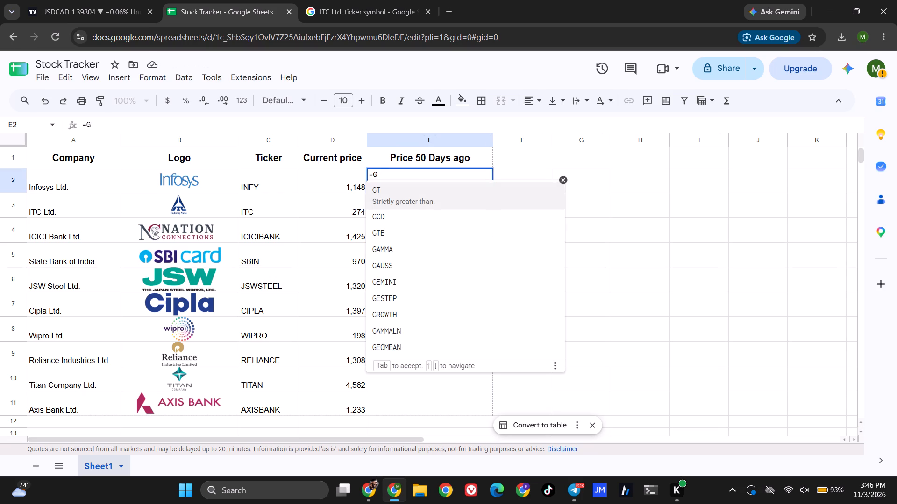
pyautogui.write('oo')
pyautogui.click(422, 187)
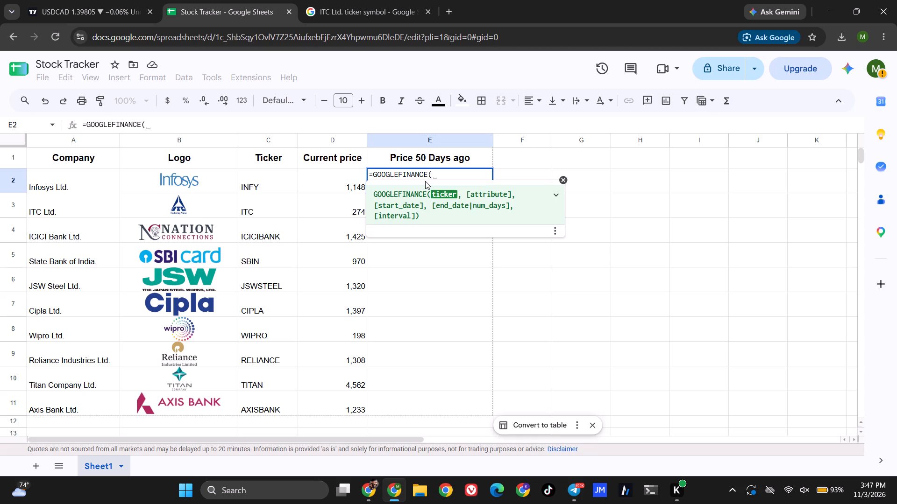
pyautogui.hotkey('shift', '"')
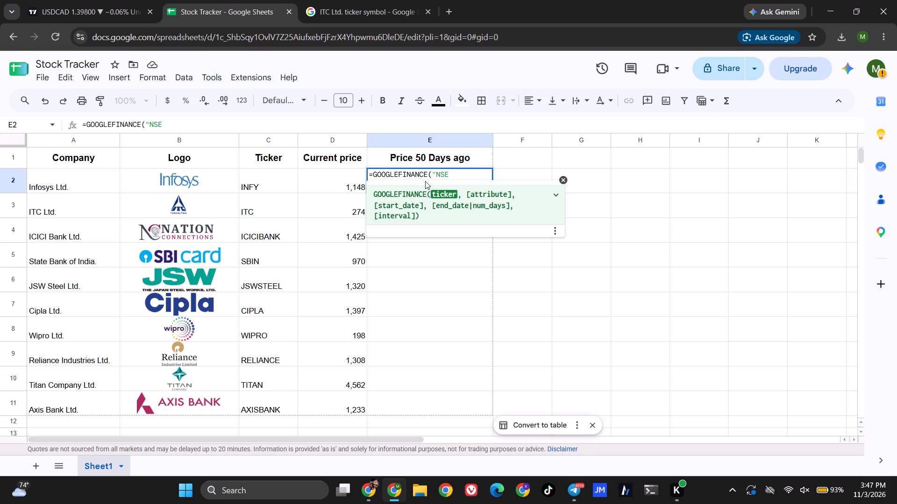
pyautogui.hotkey('shift', ':')
pyautogui.hotkey('shift', '"')
pyautogui.hotkey('shift', '&')
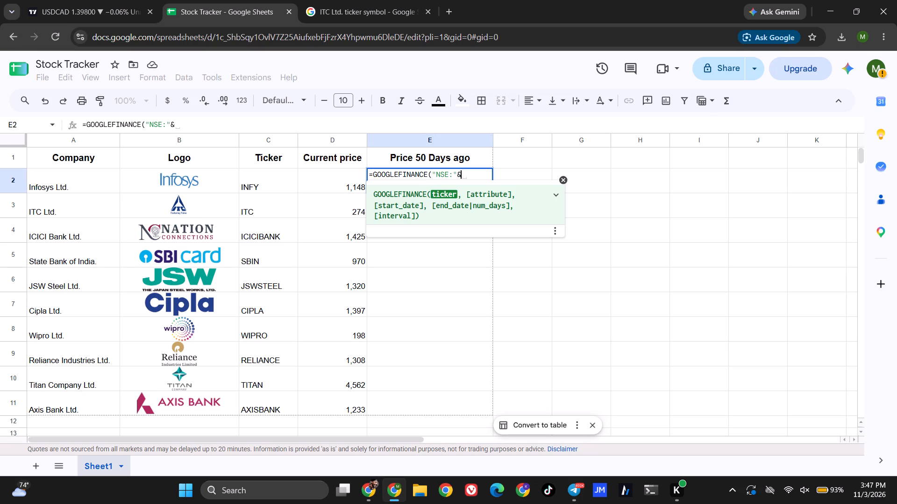
pyautogui.write('C2')
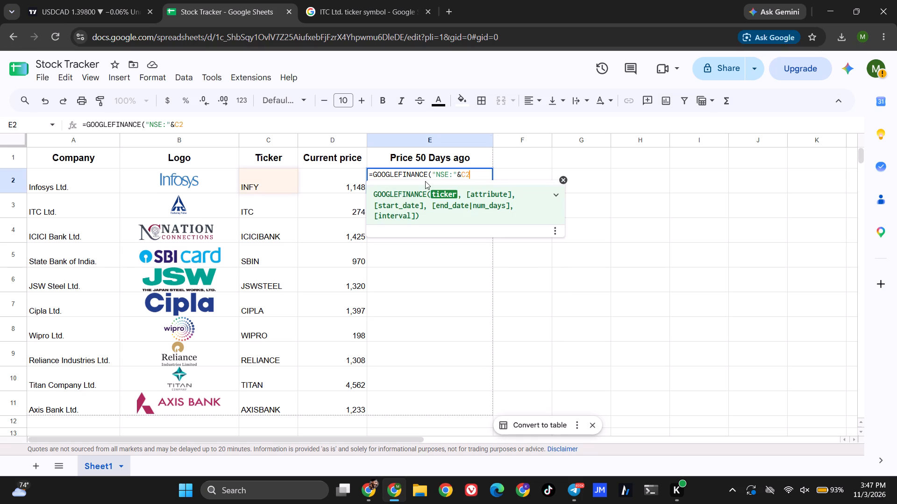
pyautogui.press(',')
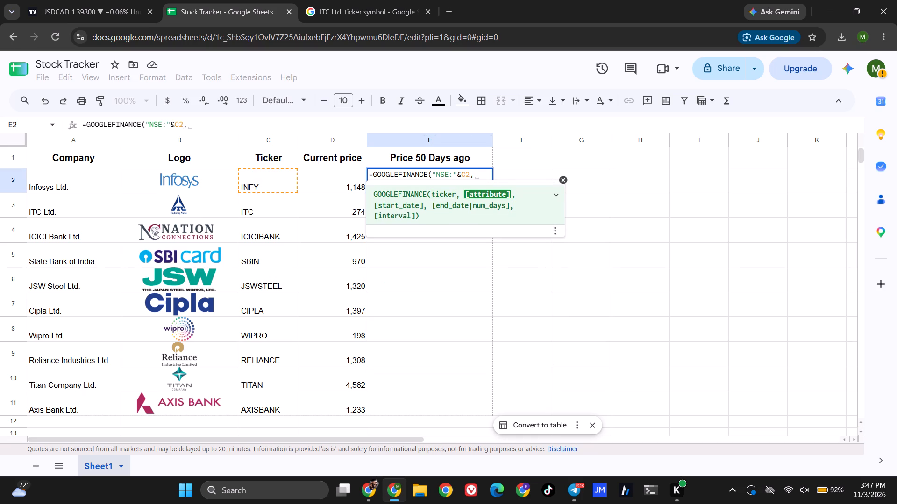
pyautogui.hotkey('shift', '"')
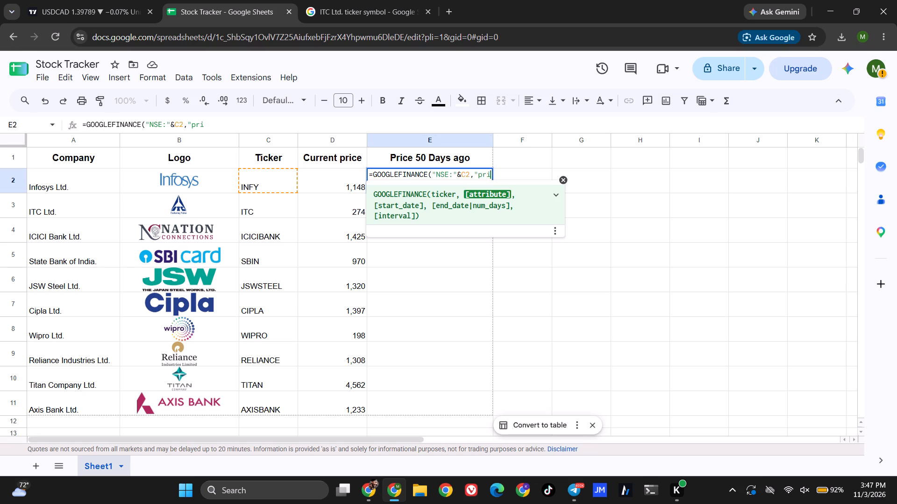
pyautogui.hotkey('shift', '"')
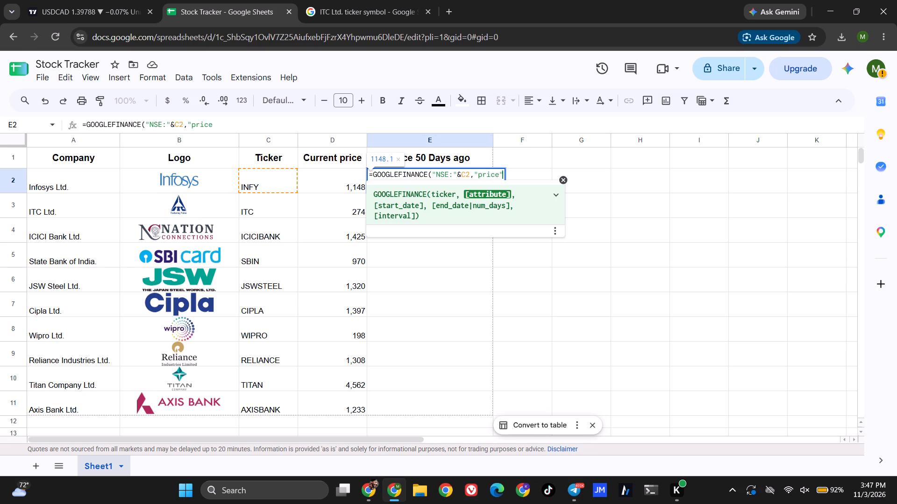
pyautogui.press(',')
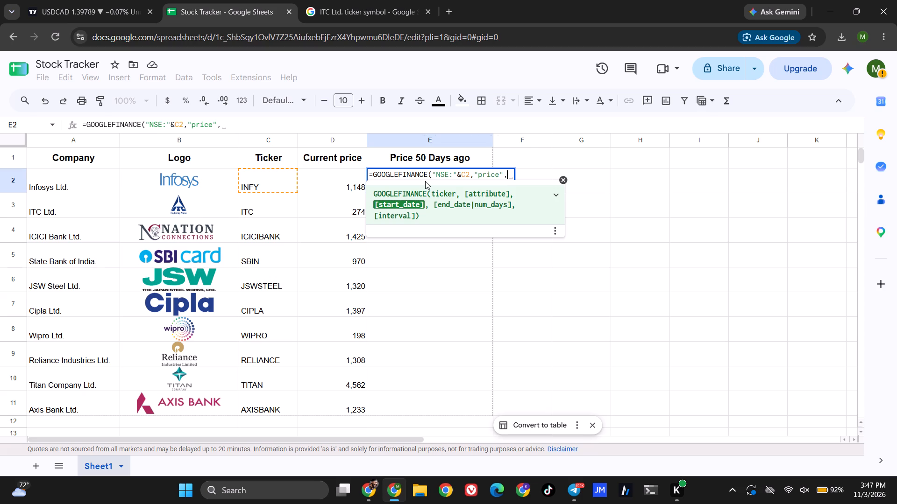
pyautogui.write('TOD')
pyautogui.write('AY')
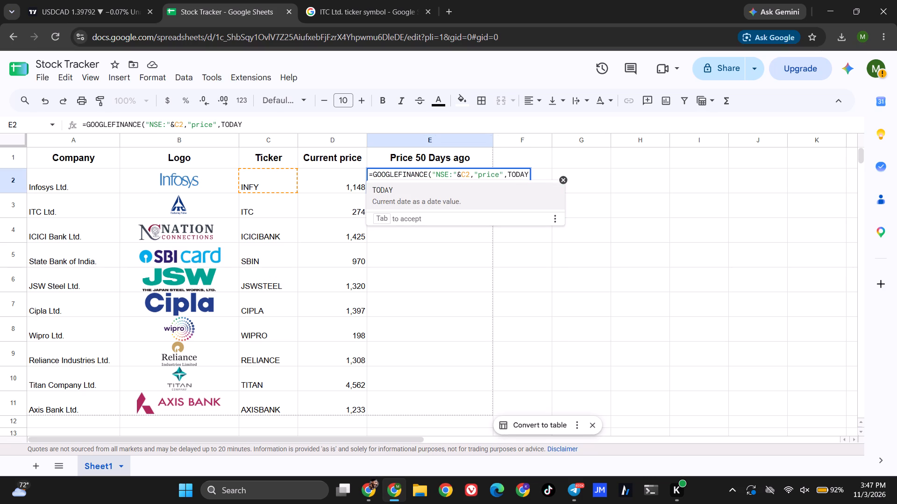
pyautogui.hotkey('shift', '(')
pyautogui.hotkey('shift', ')')
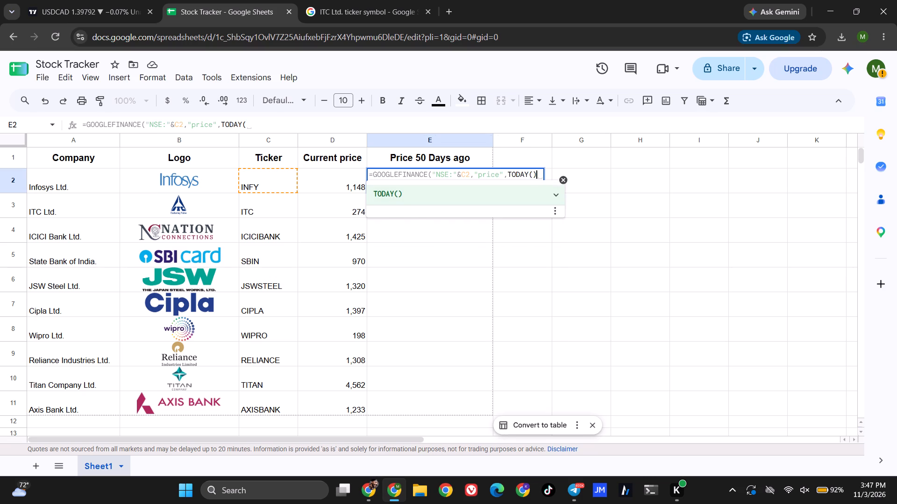
pyautogui.press('-')
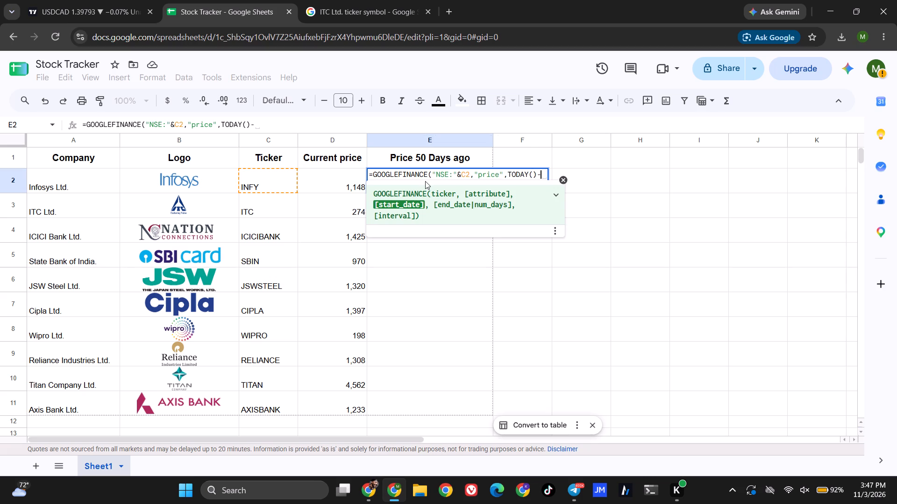
pyautogui.write('50')
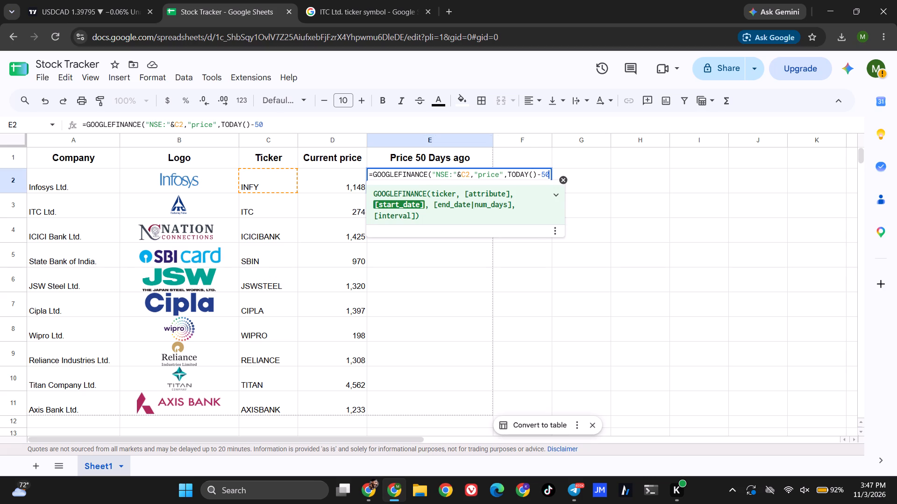
pyautogui.hotkey('shift', ')')
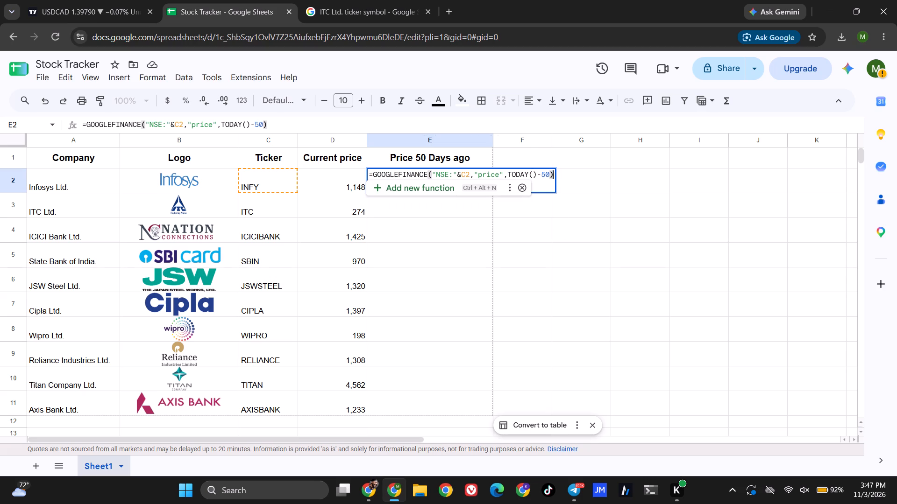
pyautogui.press('Return')
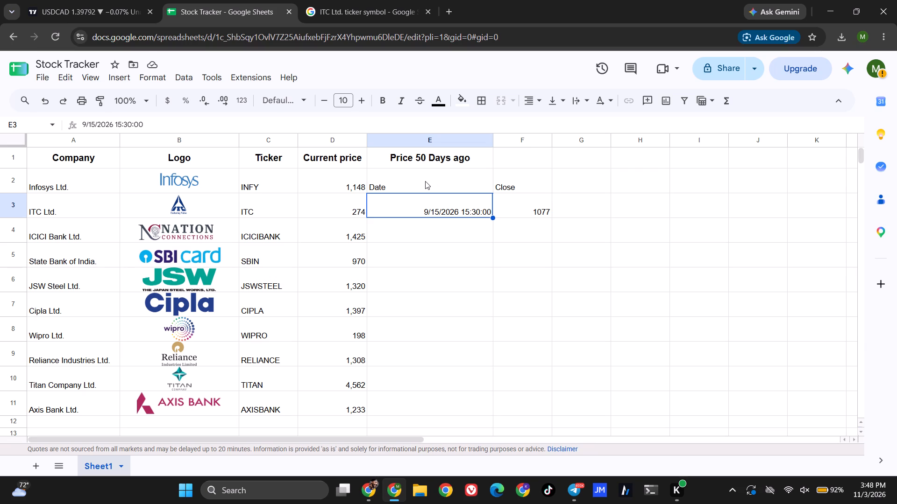
# Examine the historical price formula in E2 and the cells its output fills in columns E and F.
pyautogui.click(446, 228)
pyautogui.click(506, 226)
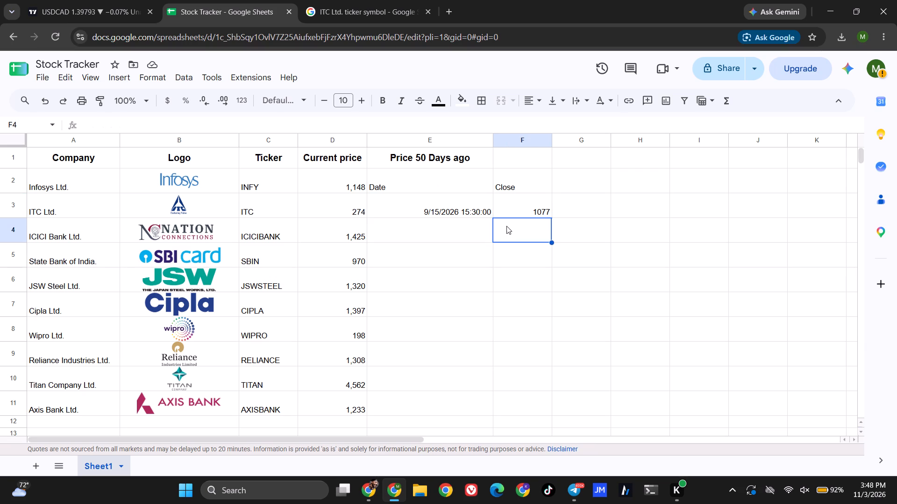
pyautogui.click(459, 203)
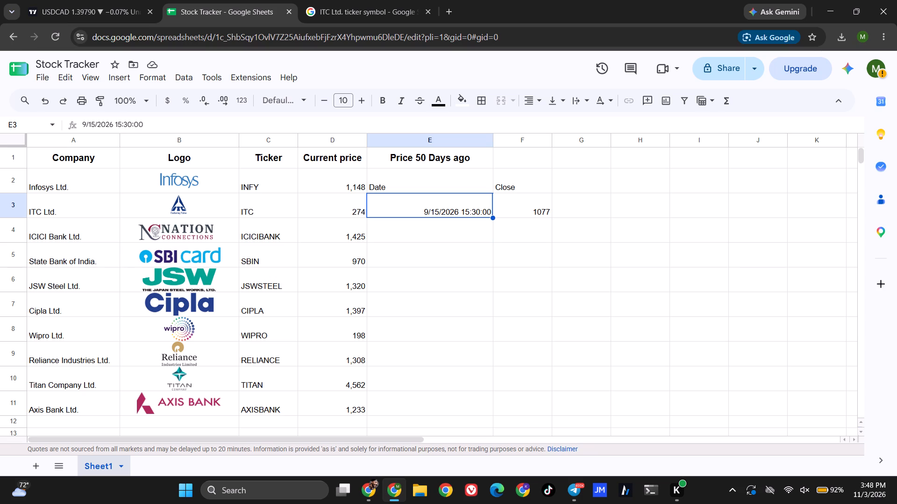
pyautogui.click(473, 232)
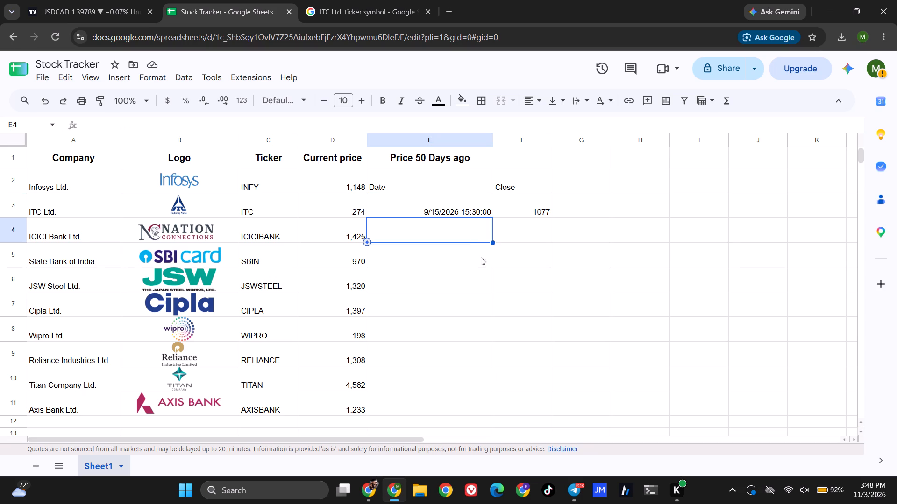
pyautogui.click(468, 206)
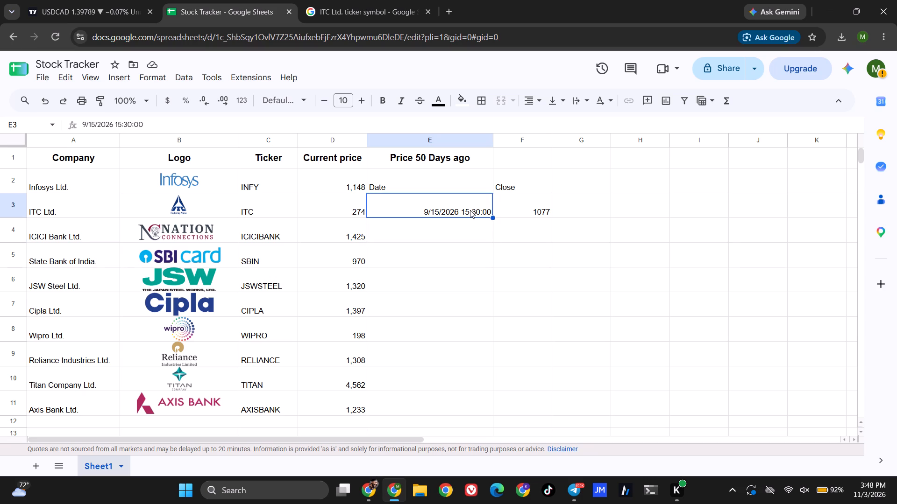
pyautogui.click(456, 180)
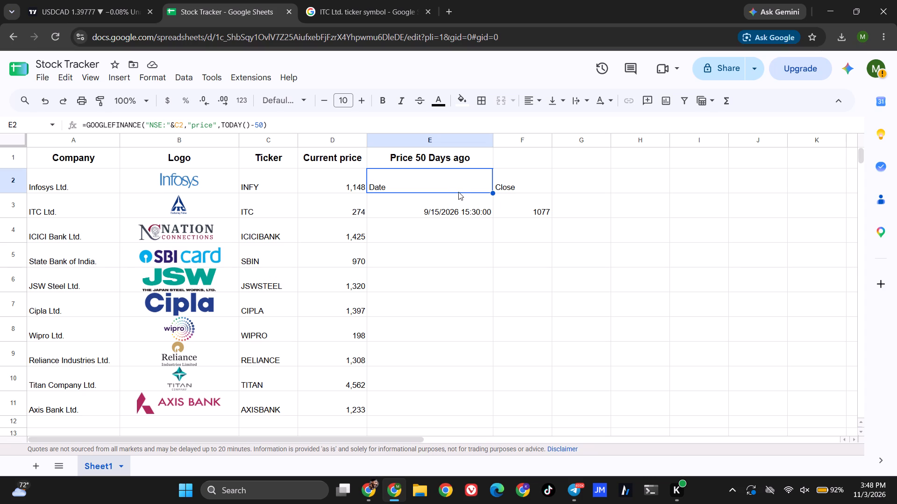
pyautogui.click(466, 205)
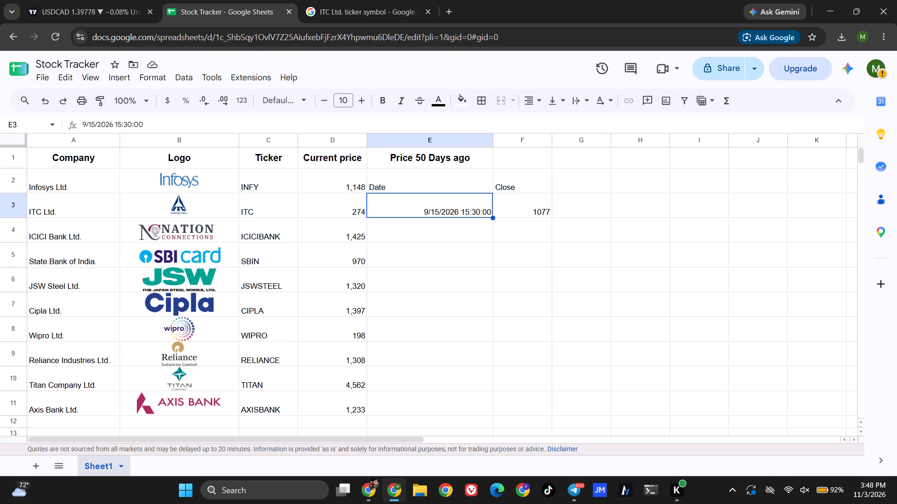
pyautogui.click(459, 184)
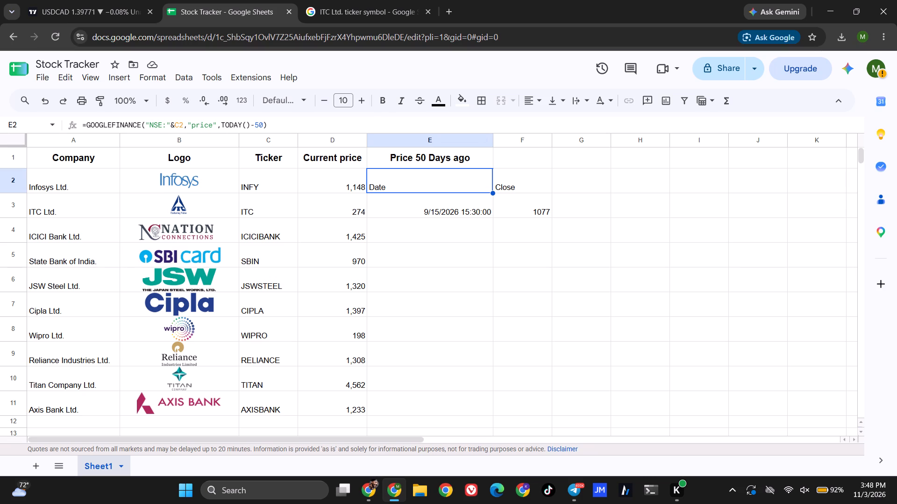
# Wrap the formula in E2 in INDEX with row 2 and column 2: =INDEX(GOOGLEFINANCE("NSE:"&C2,"price",TODAY()-50),2,2).
pyautogui.click(86, 125)
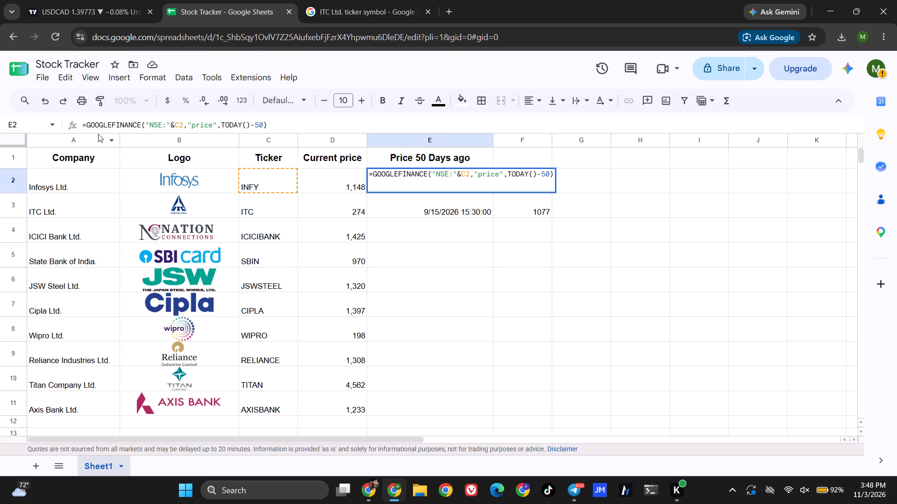
pyautogui.write('INDEX')
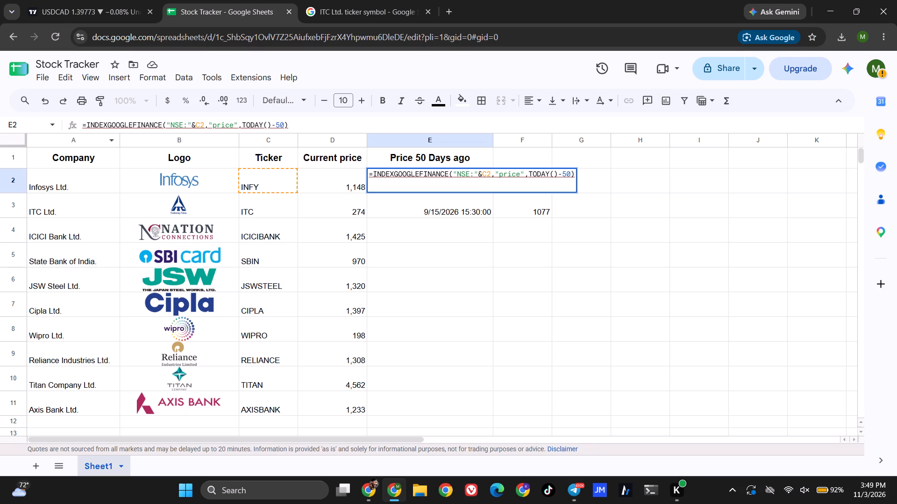
pyautogui.hotkey('shift', '(')
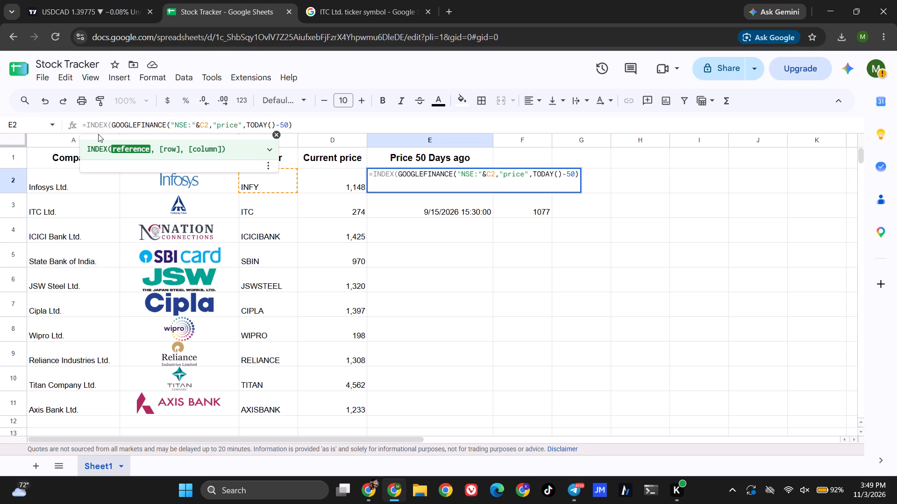
pyautogui.click(295, 126)
pyautogui.press(',')
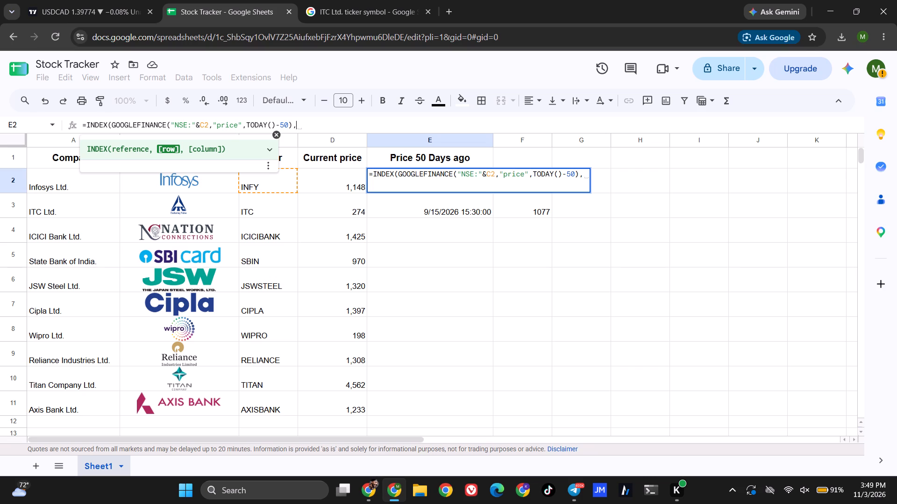
pyautogui.press('2')
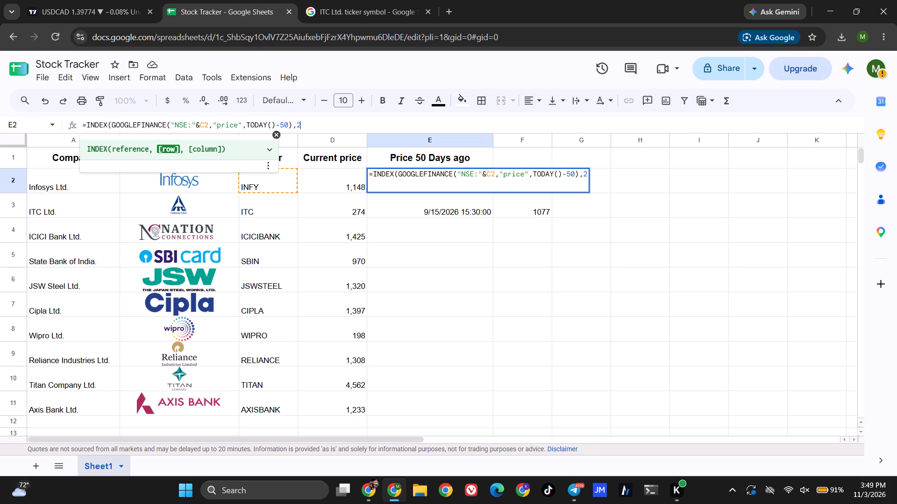
pyautogui.press(',')
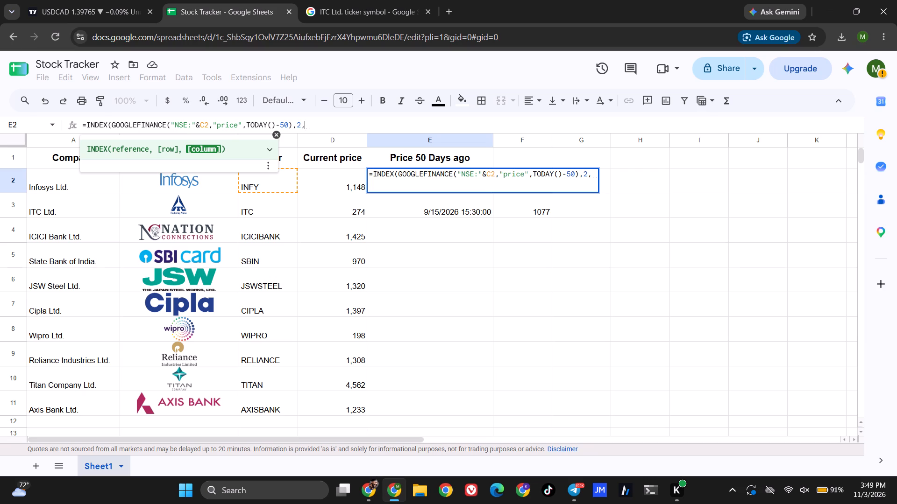
pyautogui.press('2')
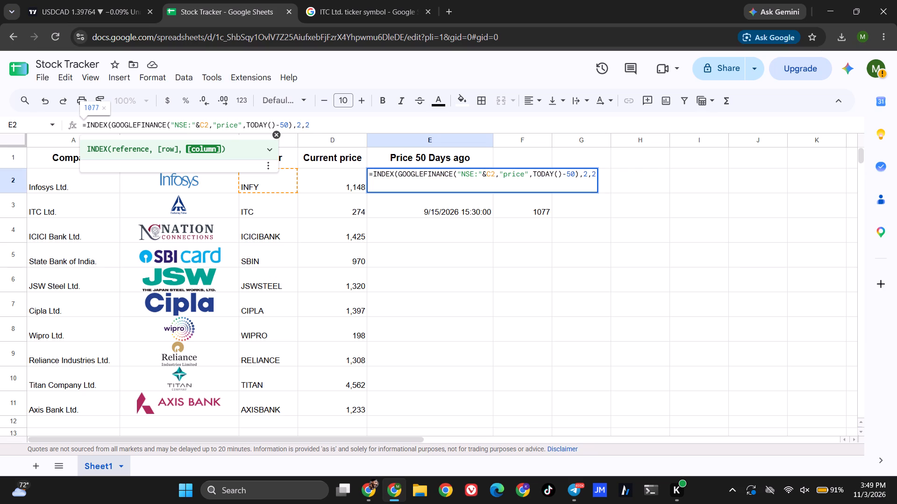
pyautogui.hotkey('shift', ')')
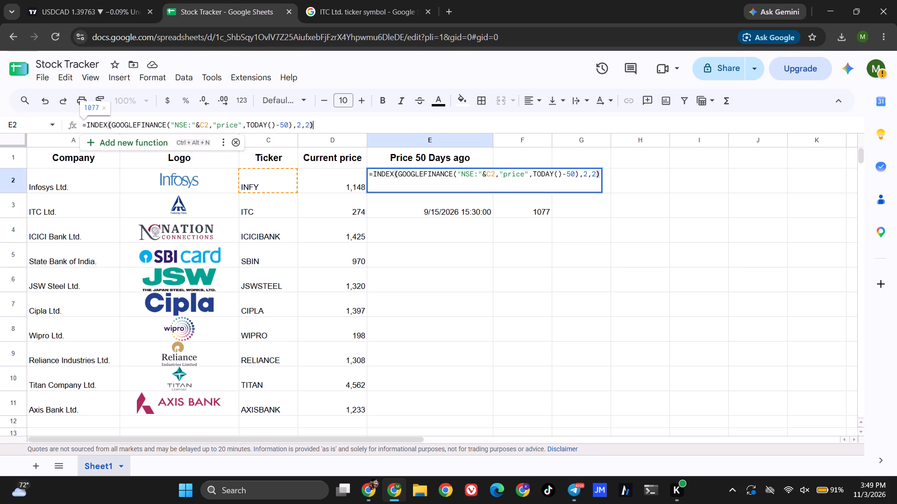
pyautogui.press('Return')
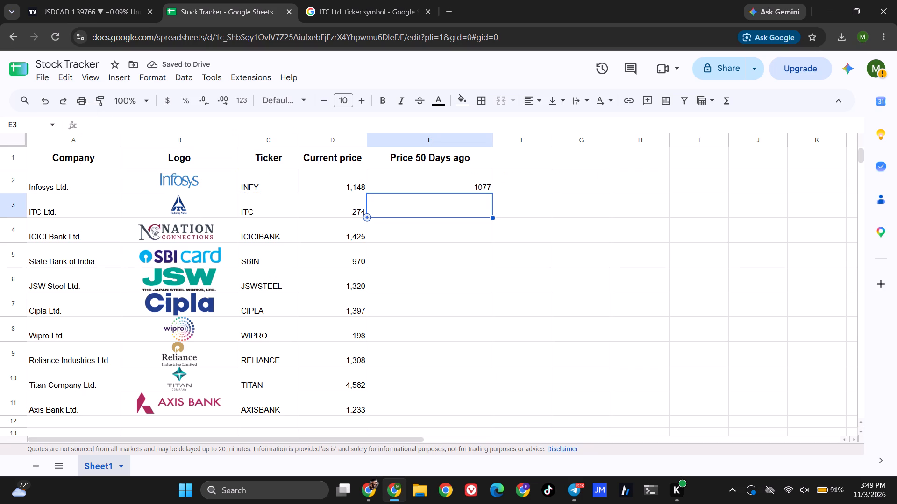
# Fill the INDEX formula from E2 down through E11 for all the listed companies.
pyautogui.click(458, 187)
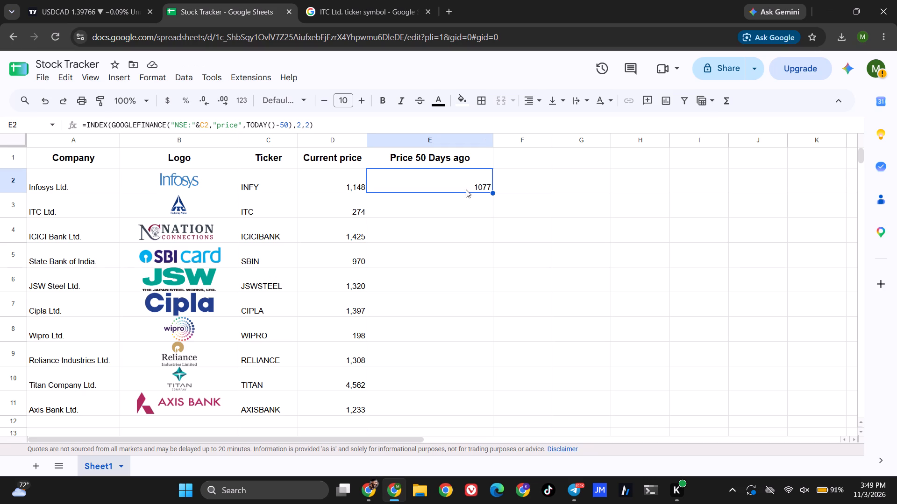
pyautogui.click(466, 207)
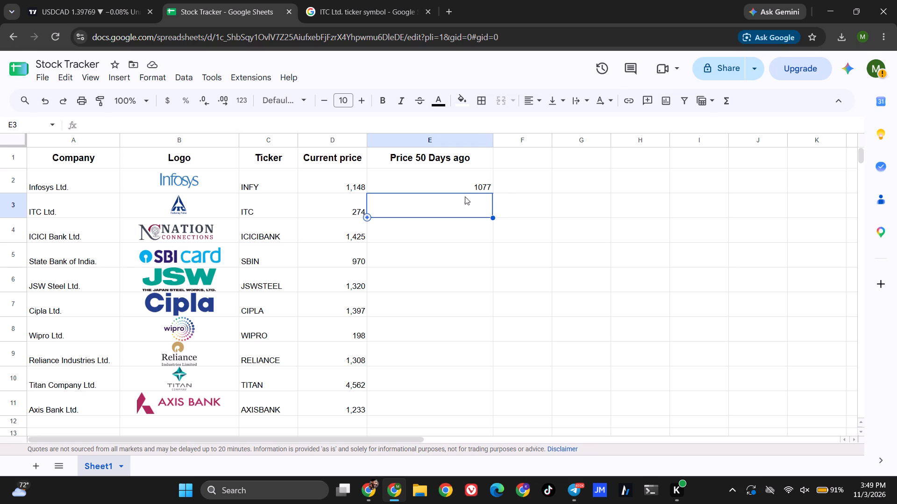
pyautogui.click(464, 185)
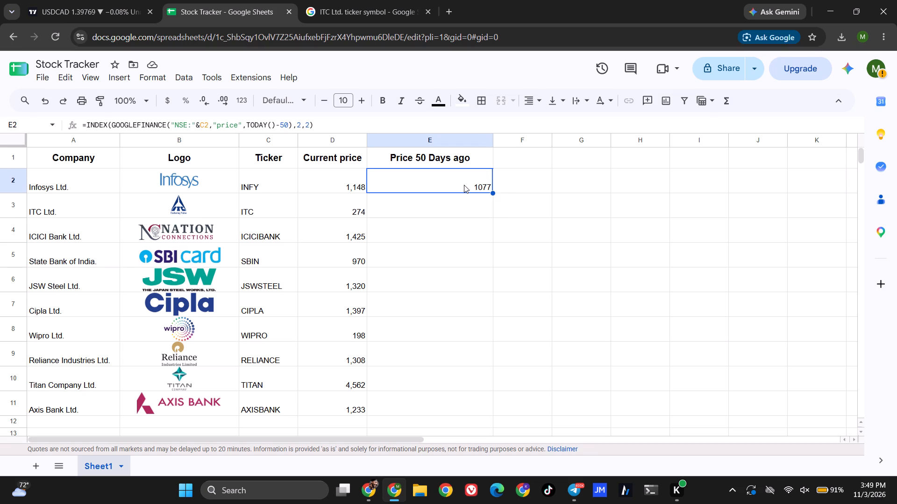
pyautogui.moveTo(491, 193); pyautogui.dragTo(492, 193)
pyautogui.moveTo(492, 193); pyautogui.dragTo(474, 404)
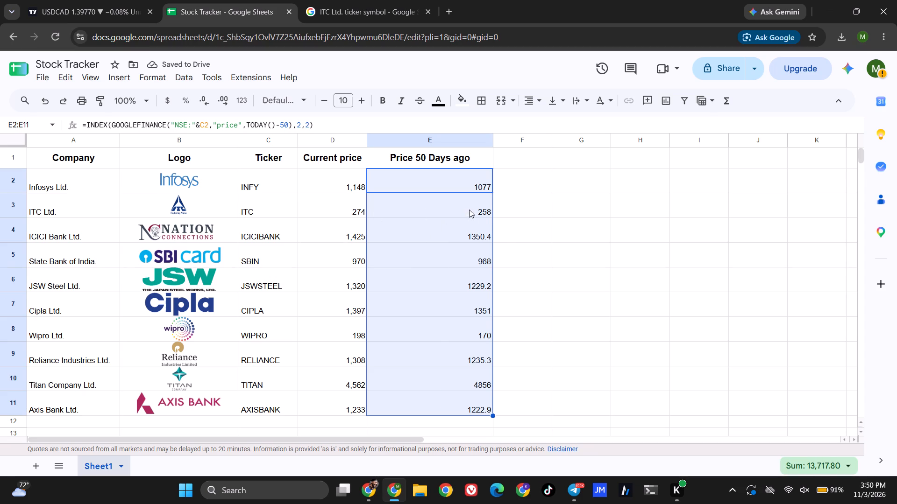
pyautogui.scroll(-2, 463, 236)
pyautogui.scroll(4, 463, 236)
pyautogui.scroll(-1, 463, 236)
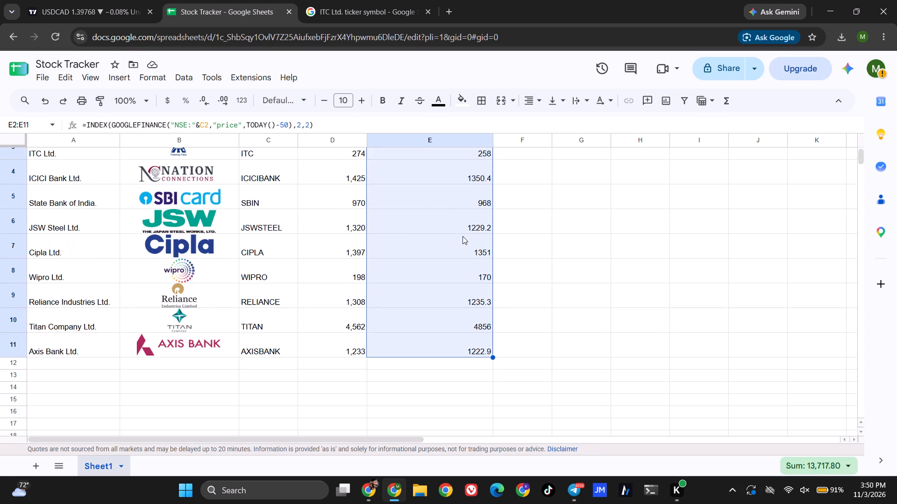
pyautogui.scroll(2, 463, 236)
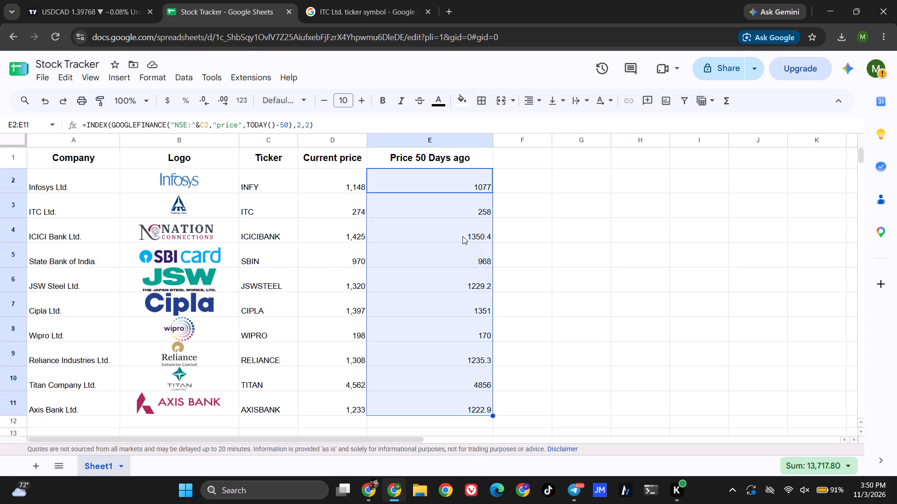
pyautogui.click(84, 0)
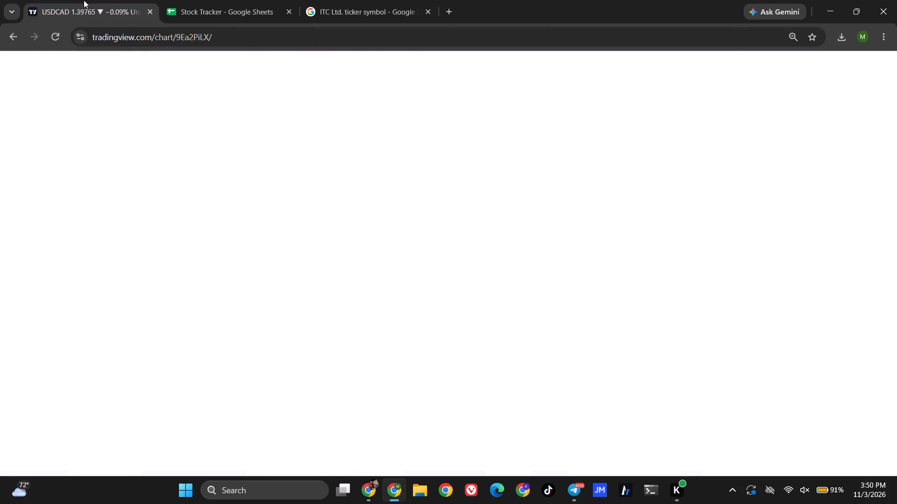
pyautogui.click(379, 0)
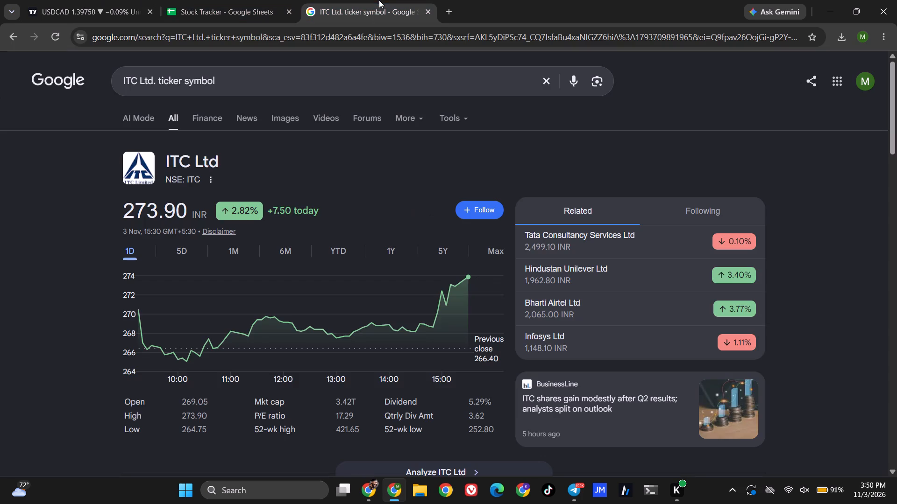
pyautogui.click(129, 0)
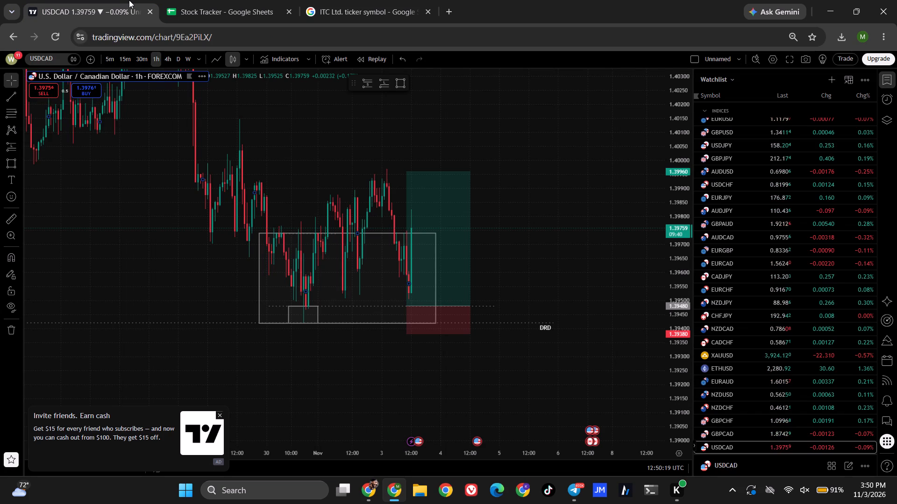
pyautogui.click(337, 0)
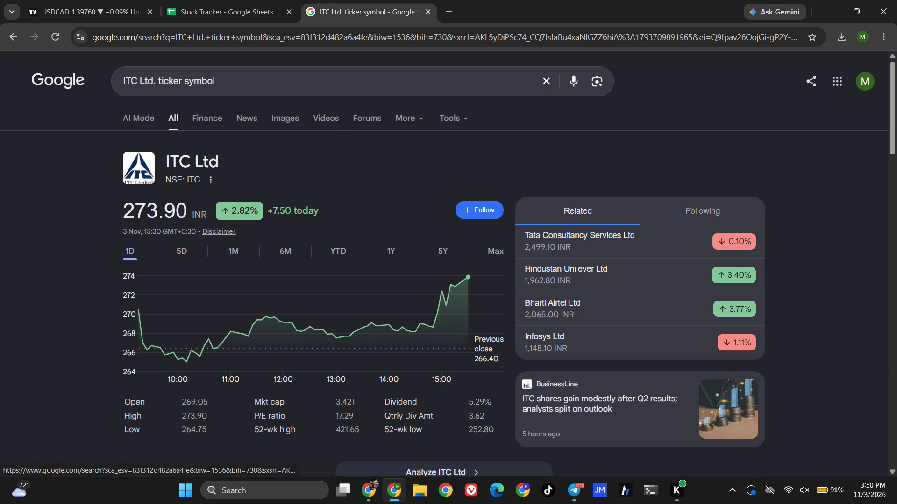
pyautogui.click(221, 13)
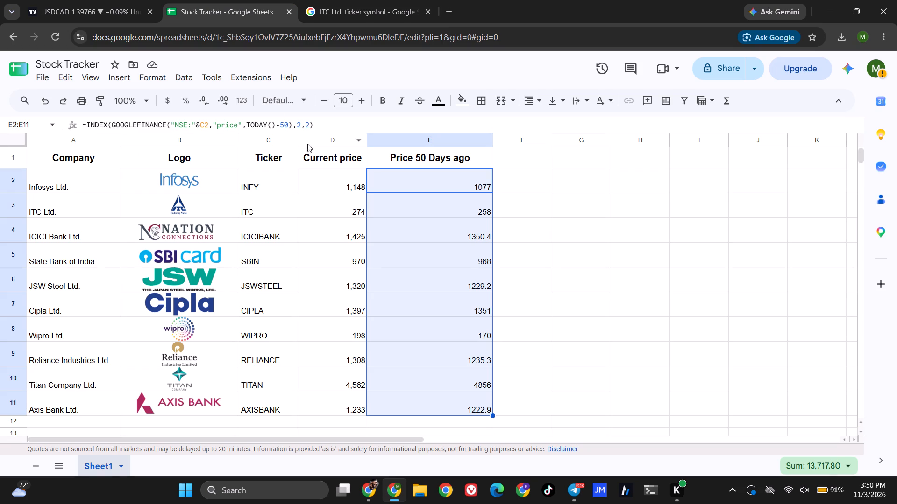
# Widen column F and add the header "Last 50 days" in cell F1.
pyautogui.click(515, 163)
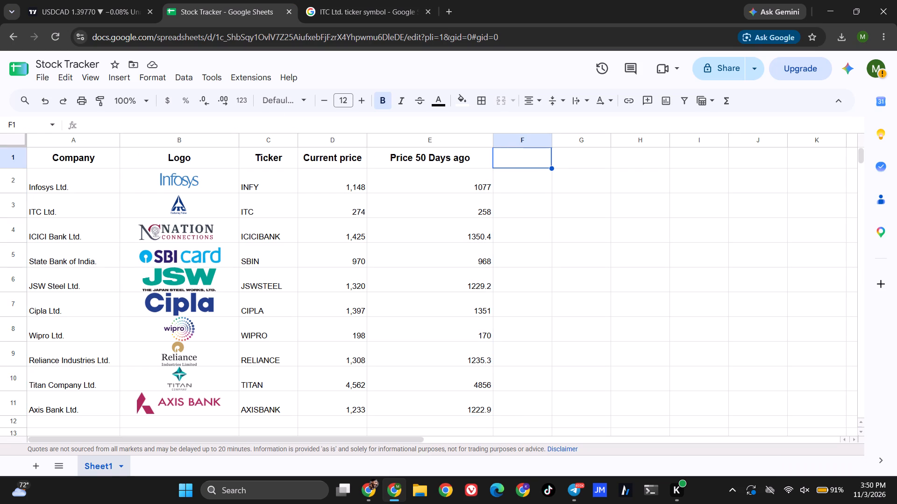
pyautogui.moveTo(552, 142); pyautogui.dragTo(605, 142)
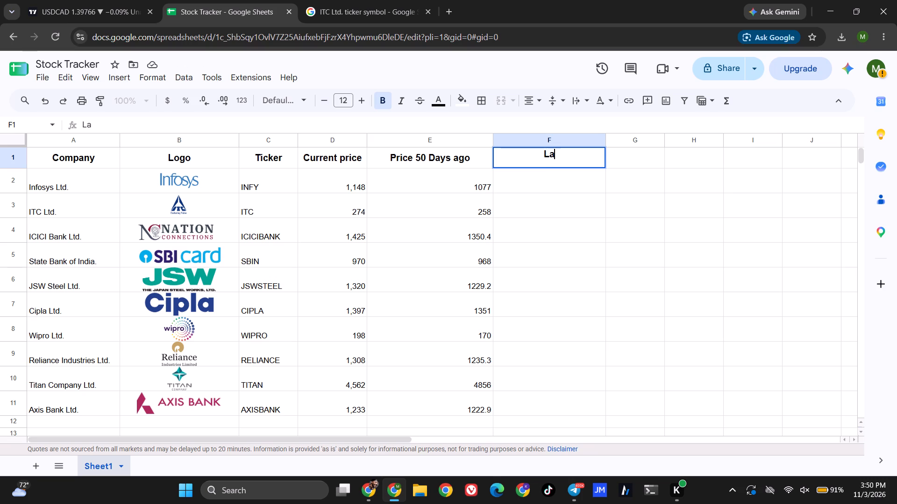
pyautogui.write('50')
pyautogui.press('space')
pyautogui.write('days')
pyautogui.press('Down')
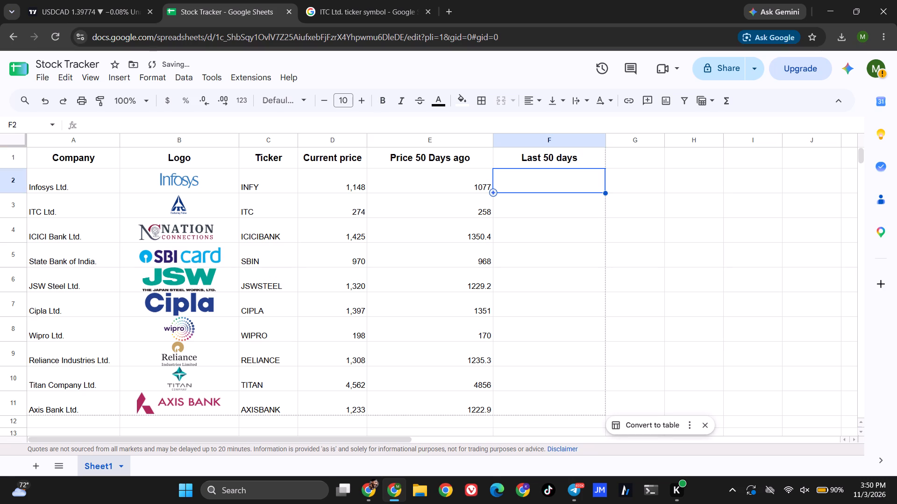
# Enter the 50-day price history formula in F2: =GOOGLEFINANCE("NSE:"&C2,"price",TODAY()-50,TODAY()).
pyautogui.press('=')
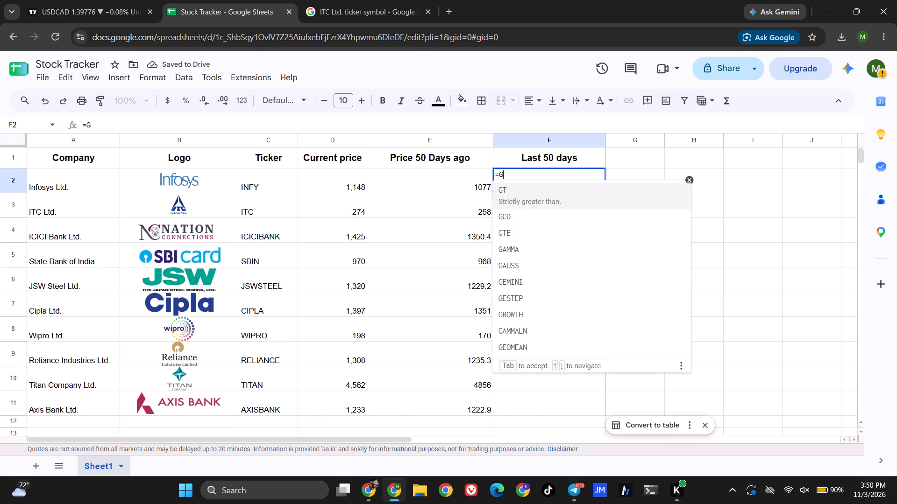
pyautogui.click(515, 194)
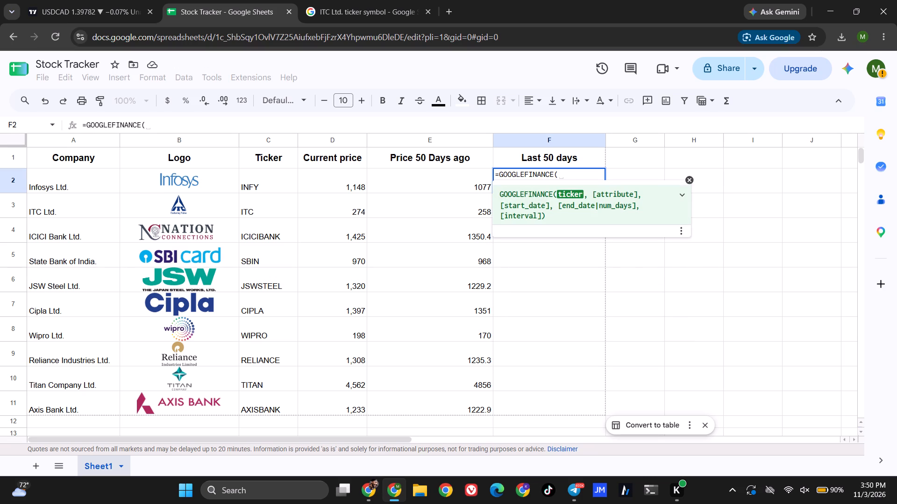
pyautogui.write('"NSE')
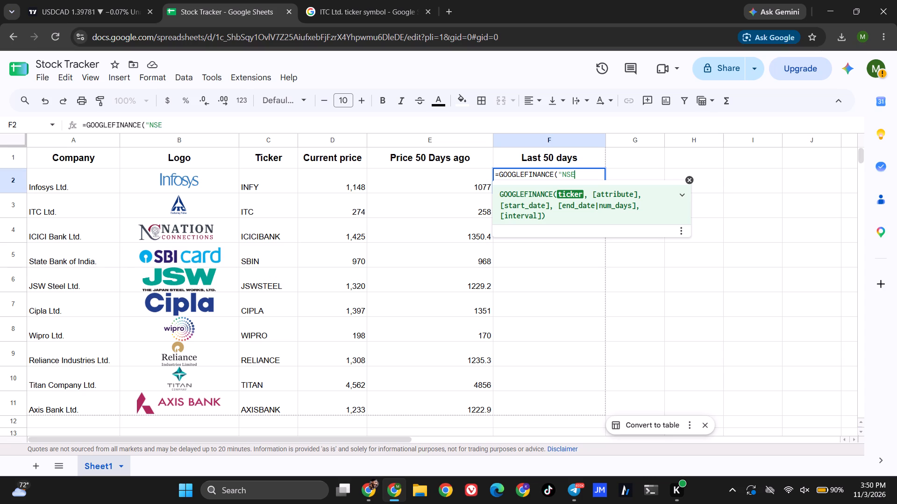
pyautogui.hotkey('shift', ':')
pyautogui.hotkey('shift', '"')
pyautogui.hotkey('shift', '&')
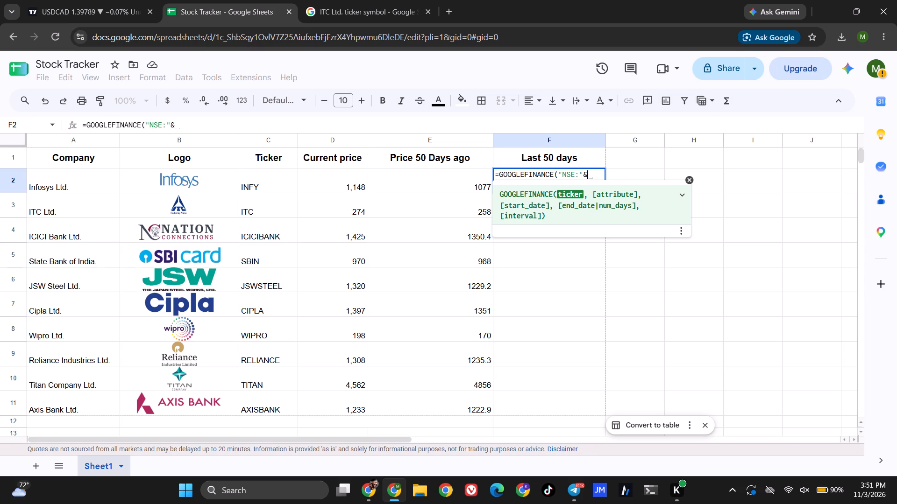
pyautogui.press('c')
pyautogui.press('2')
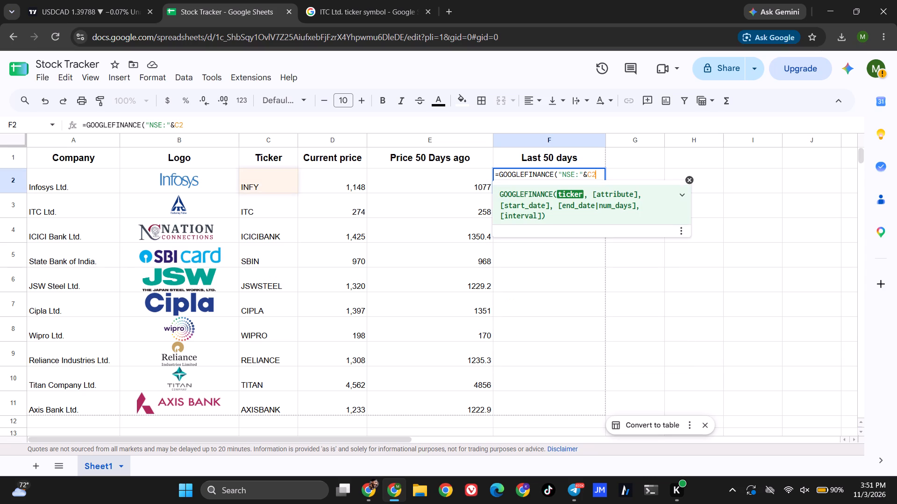
pyautogui.press(',')
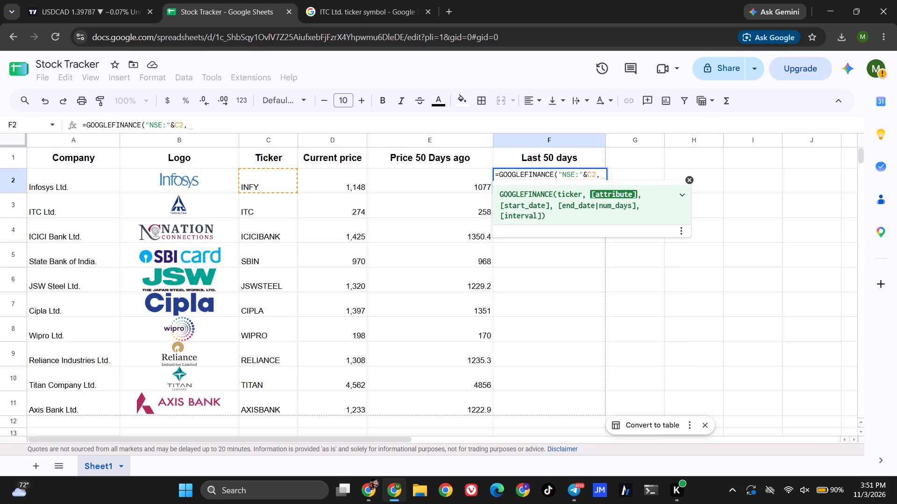
pyautogui.write('"P')
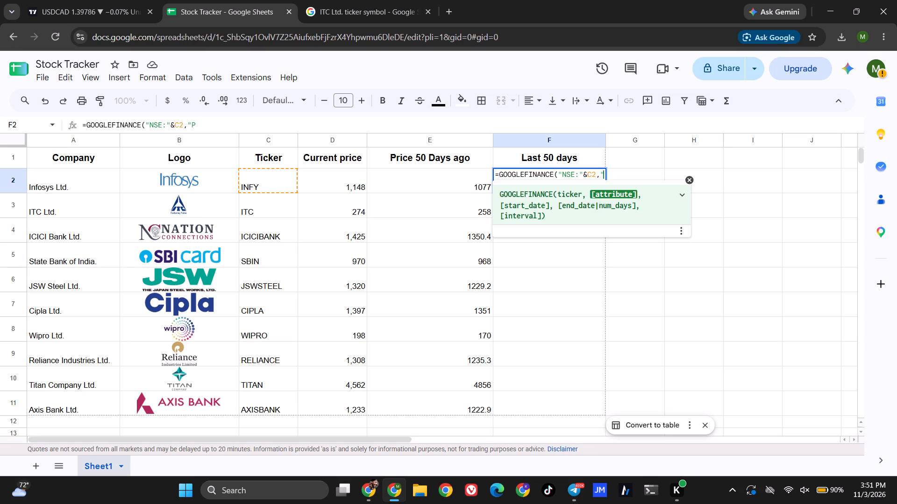
pyautogui.write('price')
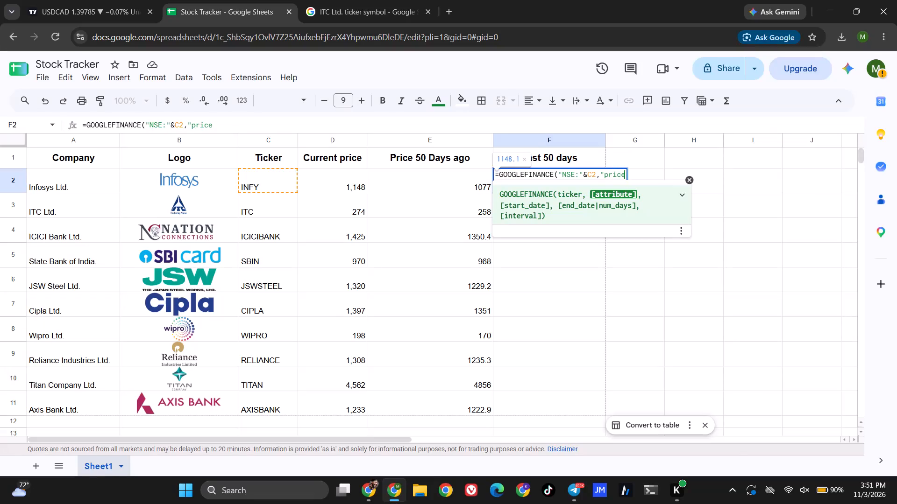
pyautogui.hotkey('shift', '"')
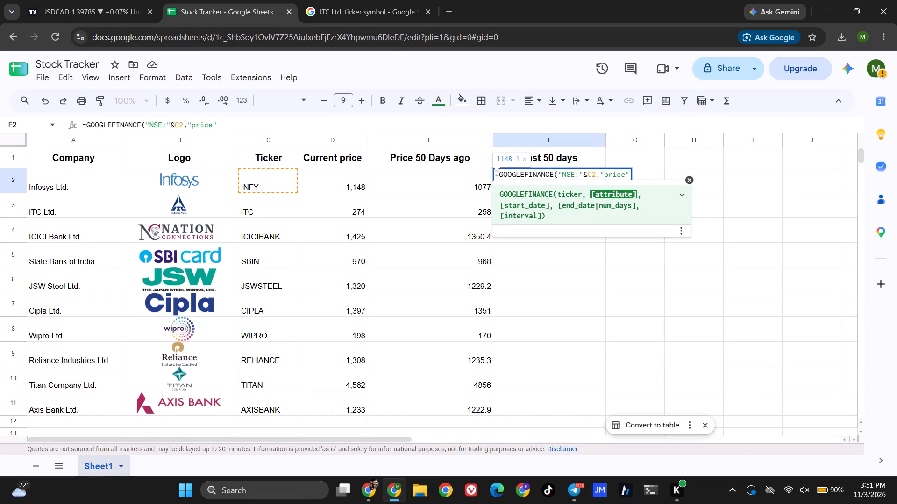
pyautogui.press(',')
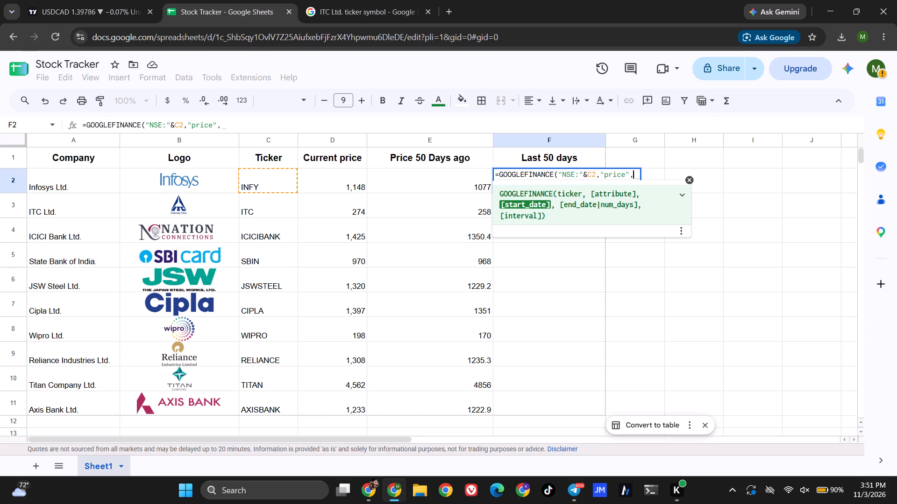
pyautogui.write('TODAY')
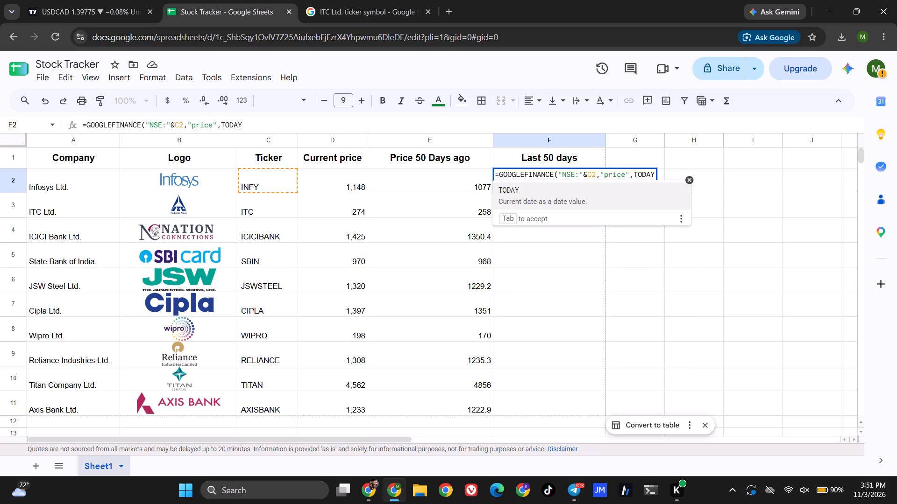
pyautogui.write('()')
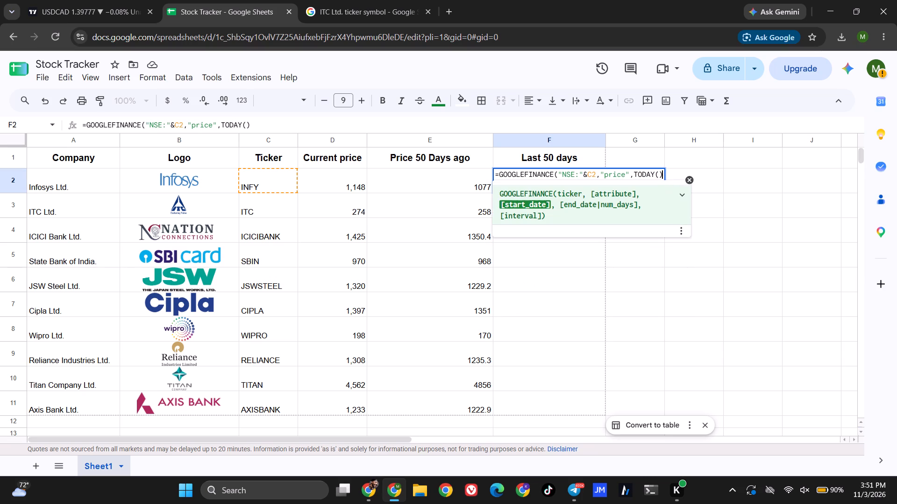
pyautogui.press('-')
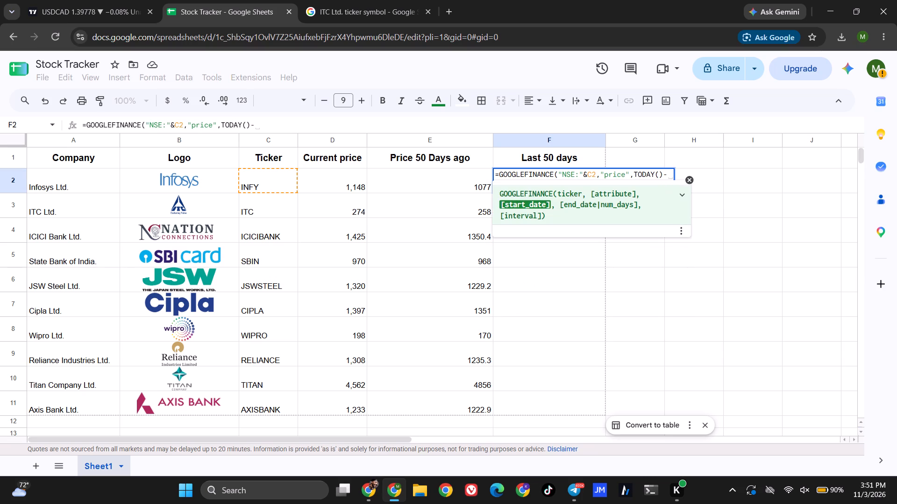
pyautogui.press('5')
pyautogui.write('0,')
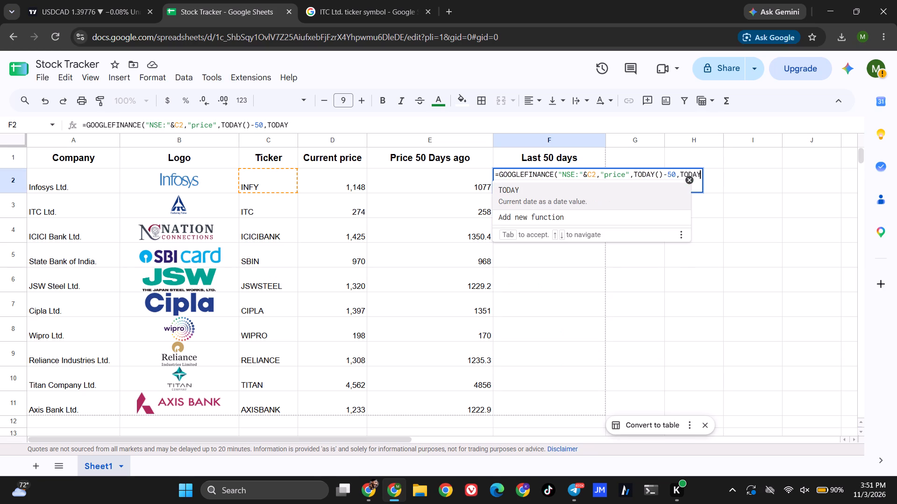
pyautogui.write('()')
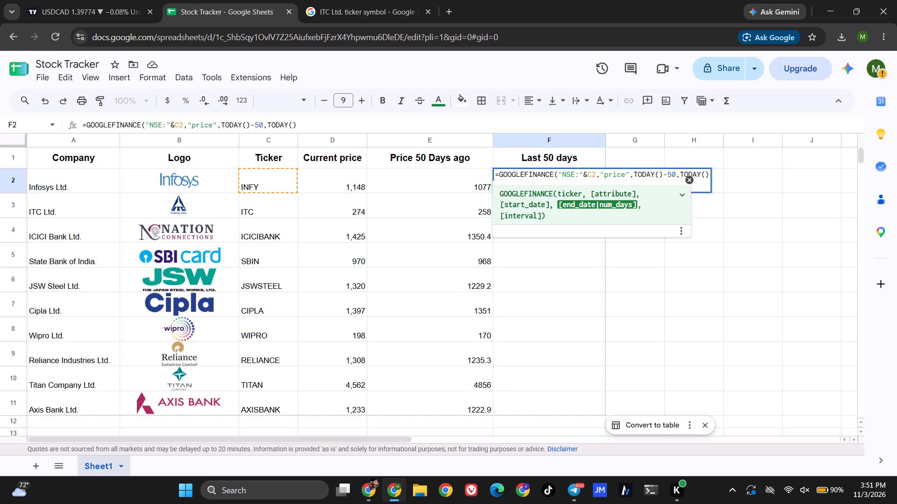
pyautogui.hotkey('shift', ')')
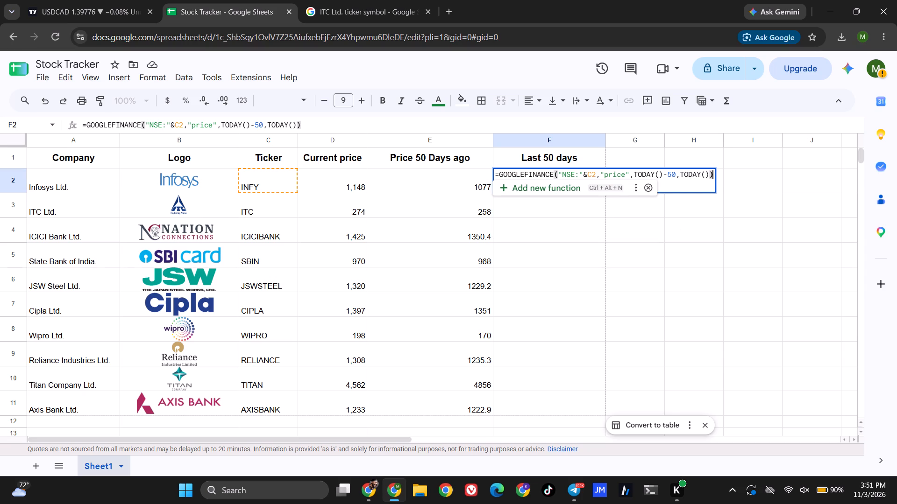
pyautogui.press('Return')
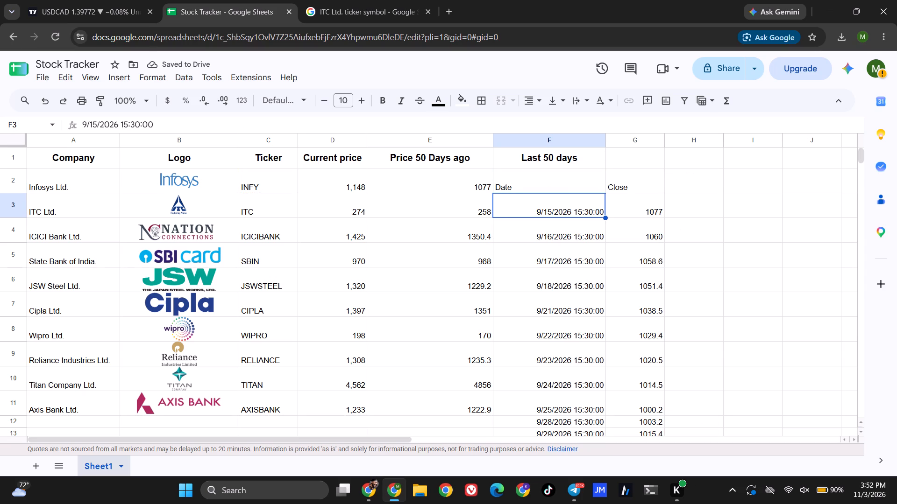
# Examine the full list of dates and closing prices that the F2 formula fills in columns F and G.
pyautogui.scroll(-1, 390, 121)
pyautogui.scroll(-2, 551, 253)
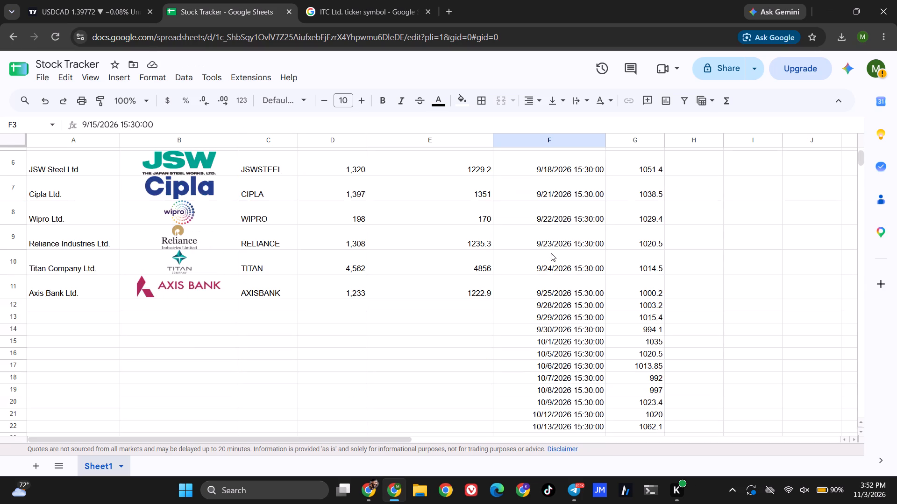
pyautogui.scroll(-7, 551, 253)
pyautogui.scroll(8, 552, 250)
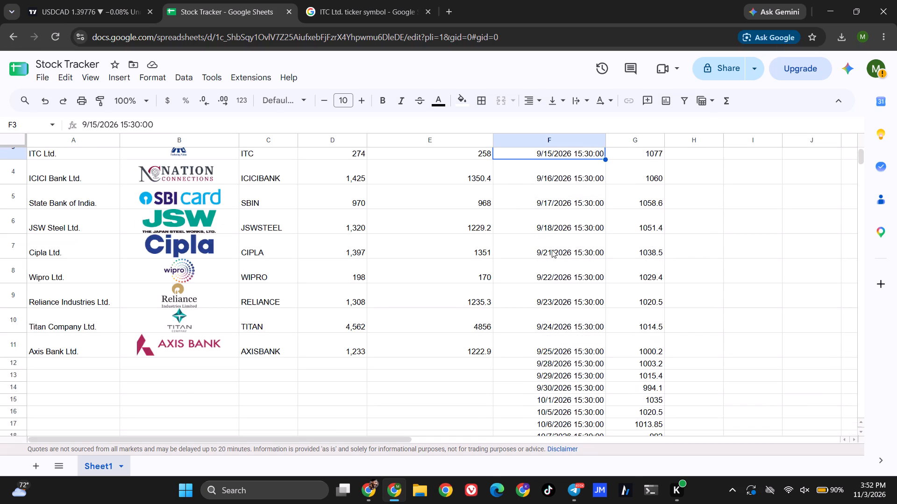
pyautogui.scroll(3, 552, 250)
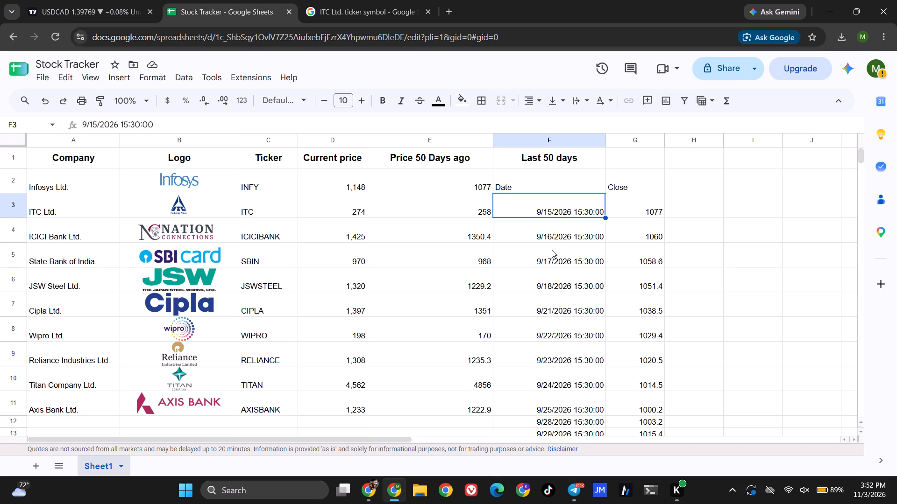
pyautogui.scroll(-7, 636, 247)
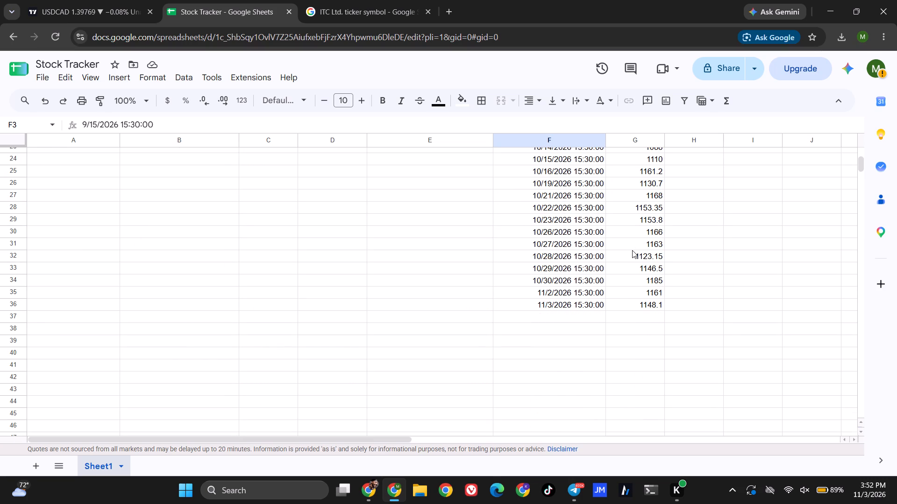
pyautogui.scroll(3, 570, 306)
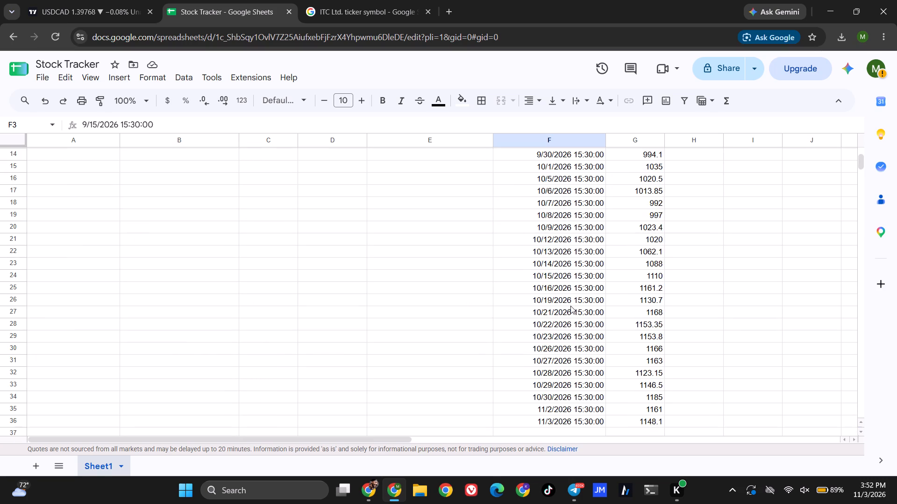
pyautogui.scroll(8, 570, 306)
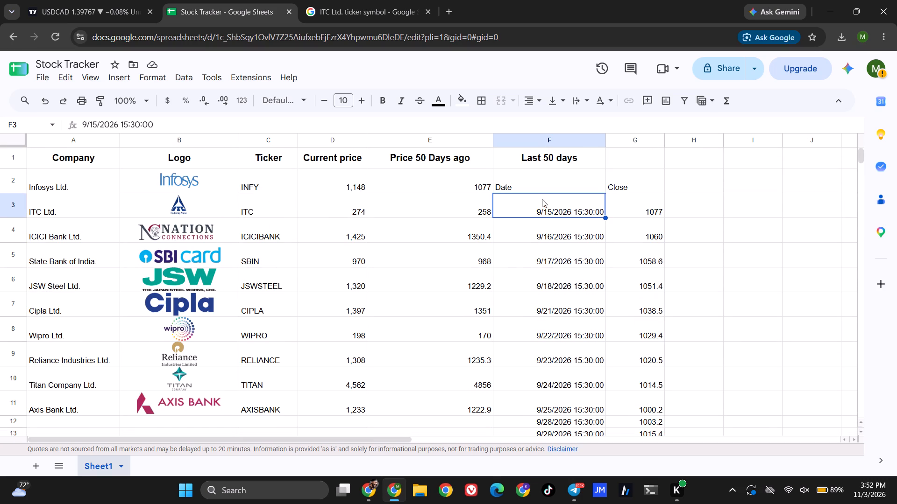
# Wrap the F2 formula in INDEX with a blank row and column 2: =INDEX(GOOGLEFINANCE("NSE:"&C2,"price",TODAY()-50,TODAY()),,2).
pyautogui.click(540, 188)
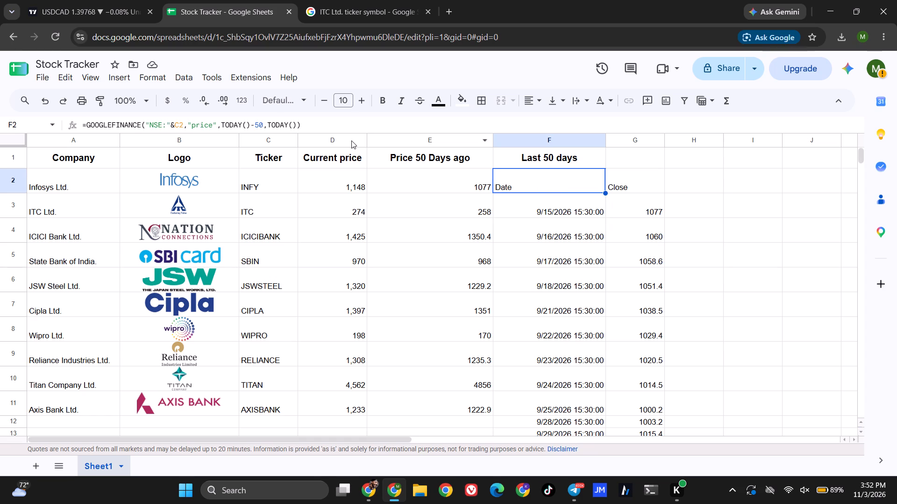
pyautogui.click(87, 123)
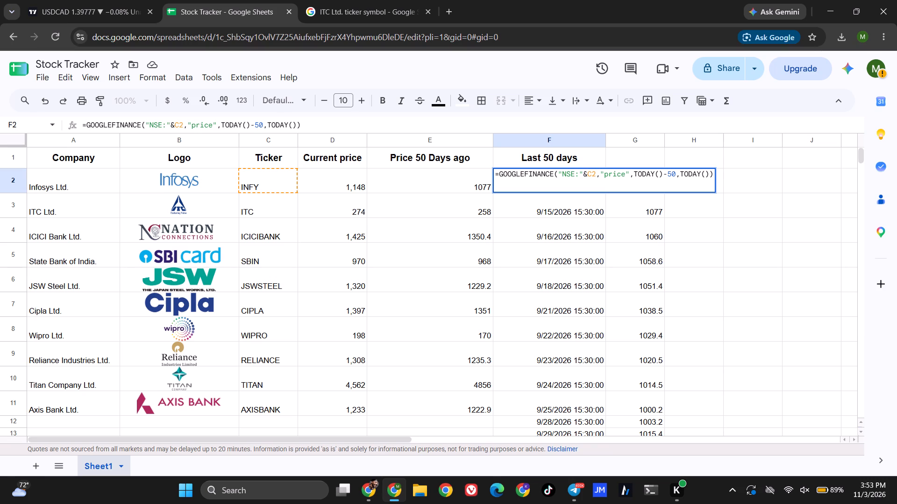
pyautogui.write('INDEX')
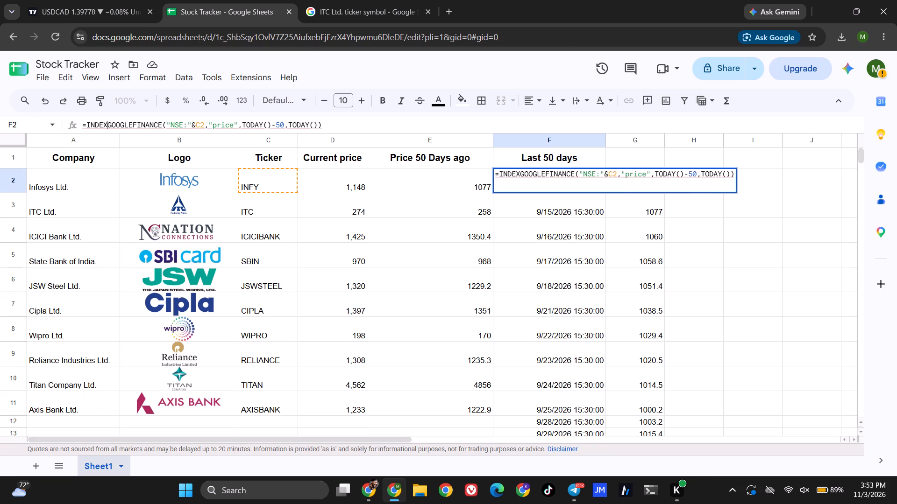
pyautogui.hotkey('shift', '(')
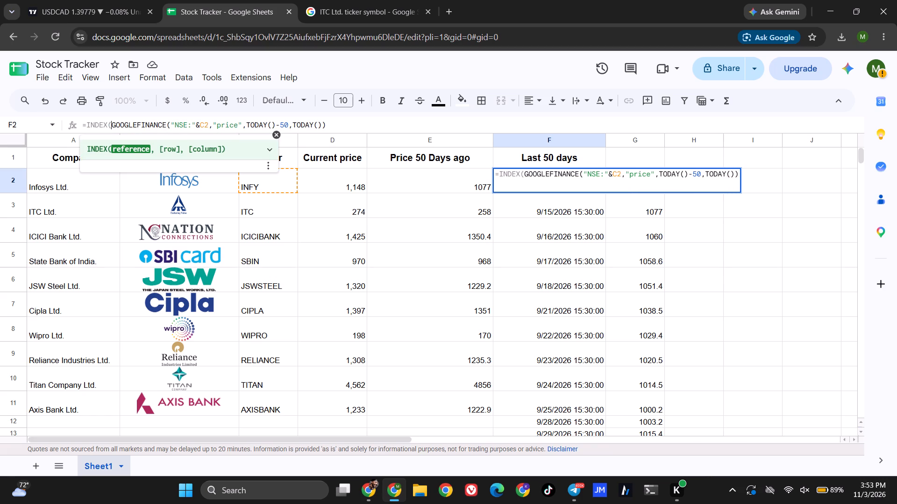
pyautogui.click(328, 126)
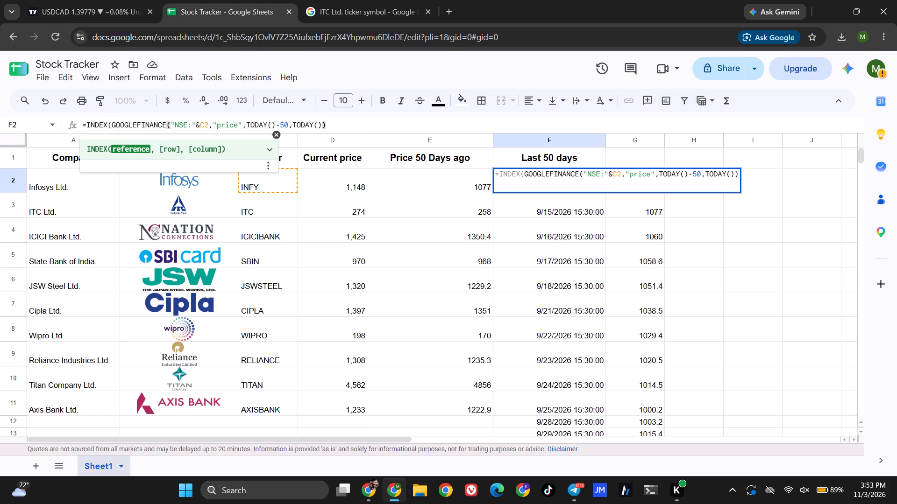
pyautogui.press(',')
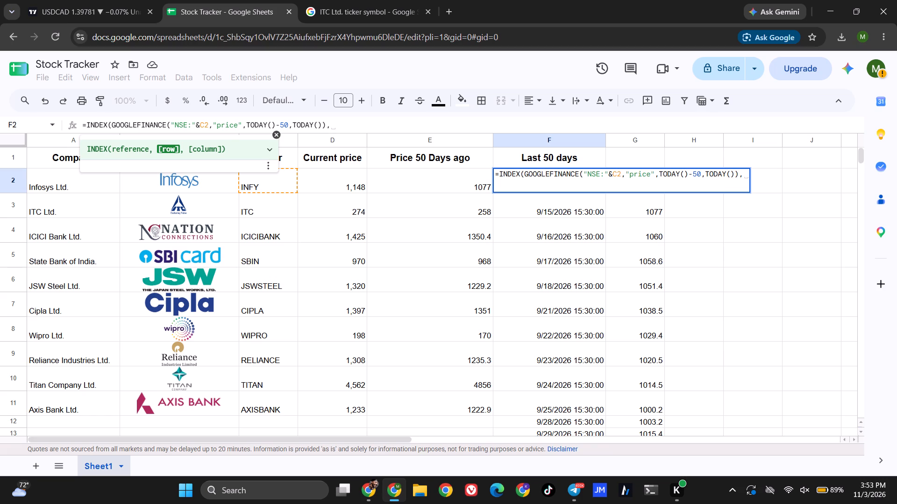
pyautogui.press(',')
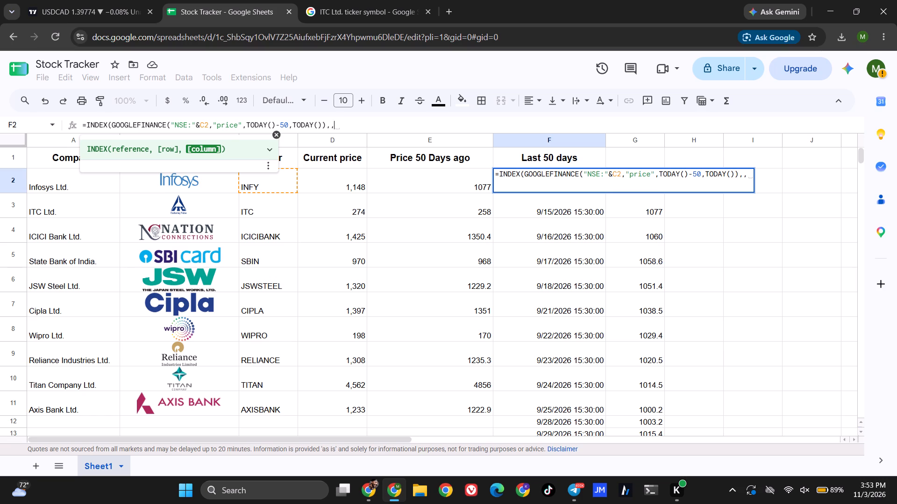
pyautogui.press('2')
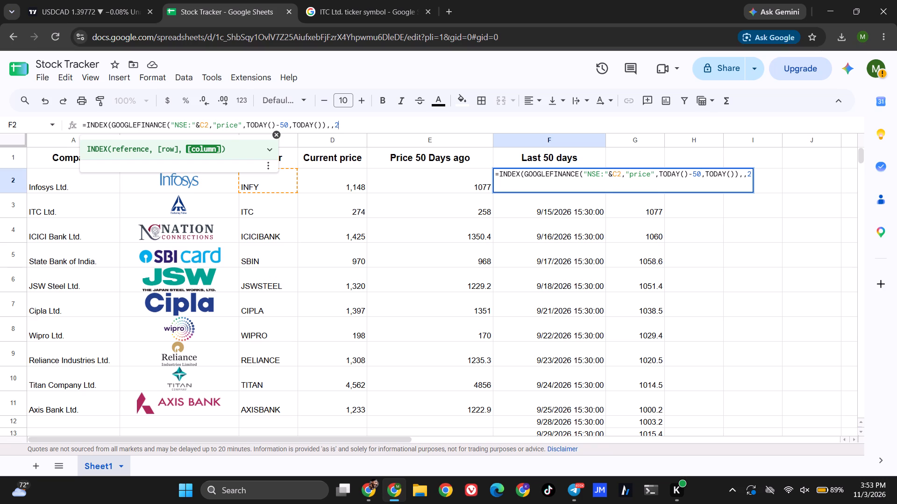
pyautogui.hotkey('shift', ')')
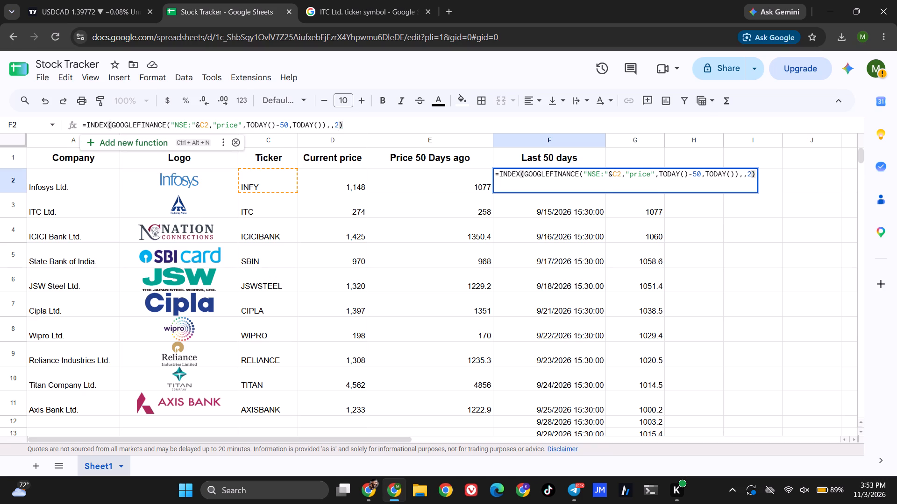
pyautogui.press('Return')
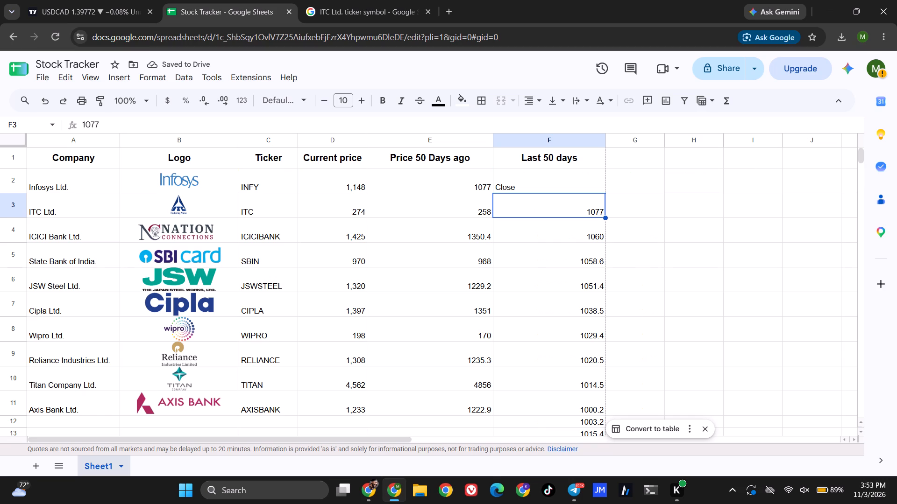
# Examine the full list of closing prices that the INDEX formula fills down column F.
pyautogui.scroll(-2, 316, 148)
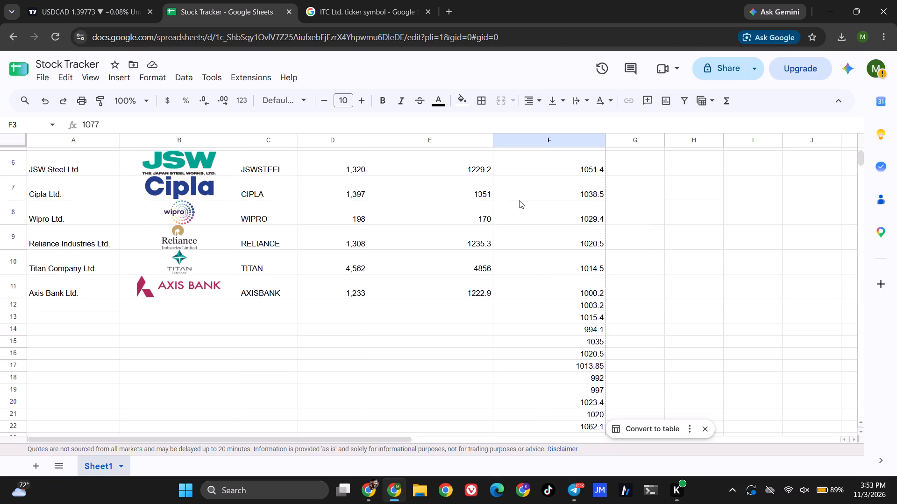
pyautogui.scroll(-8, 549, 226)
pyautogui.scroll(5, 575, 236)
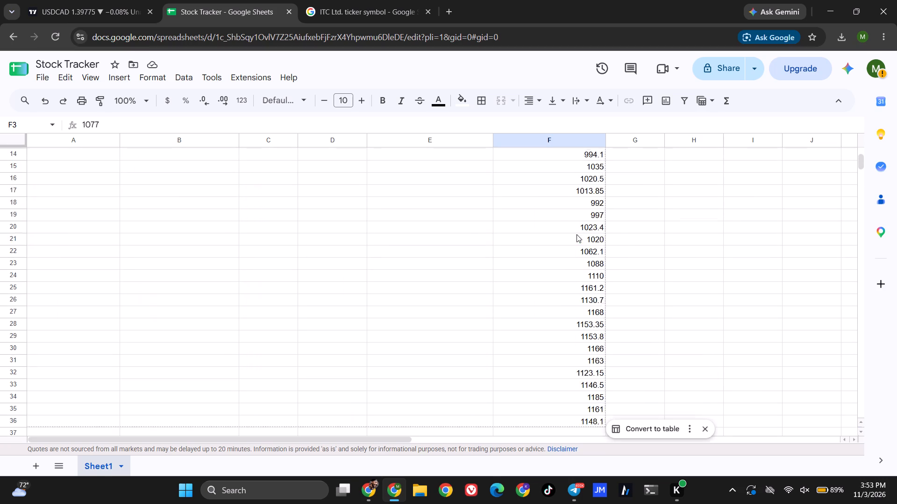
pyautogui.scroll(8, 577, 234)
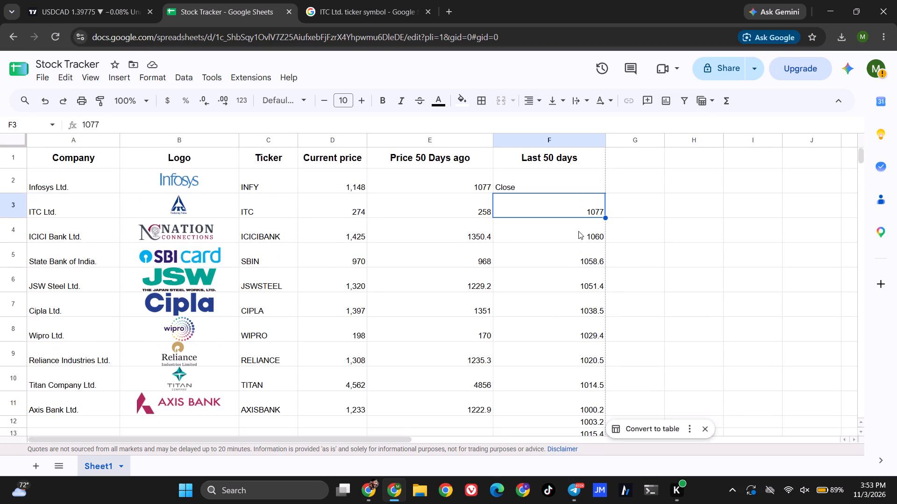
# Wrap the F2 formula in SPARKLINE: =SPARKLINE(INDEX(GOOGLEFINANCE("NSE:"&C2,"price",TODAY()-50,TODAY()),,2)).
pyautogui.click(561, 188)
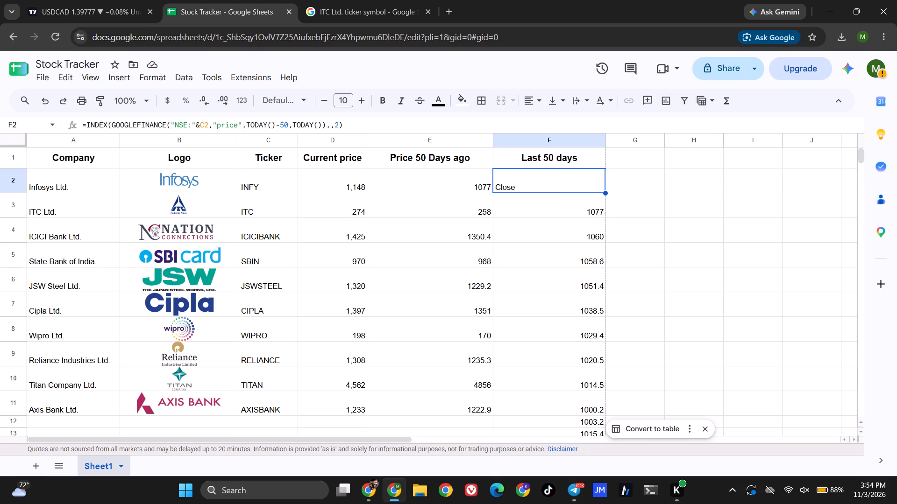
pyautogui.click(86, 125)
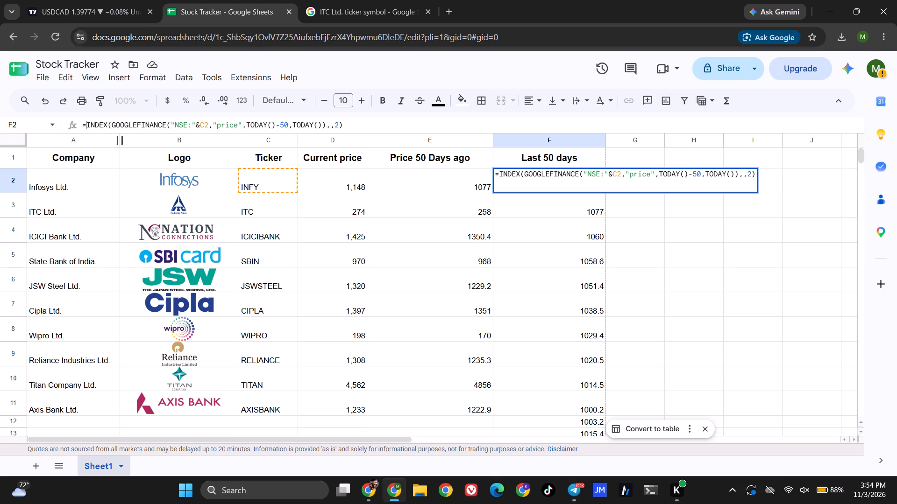
pyautogui.write('SPA')
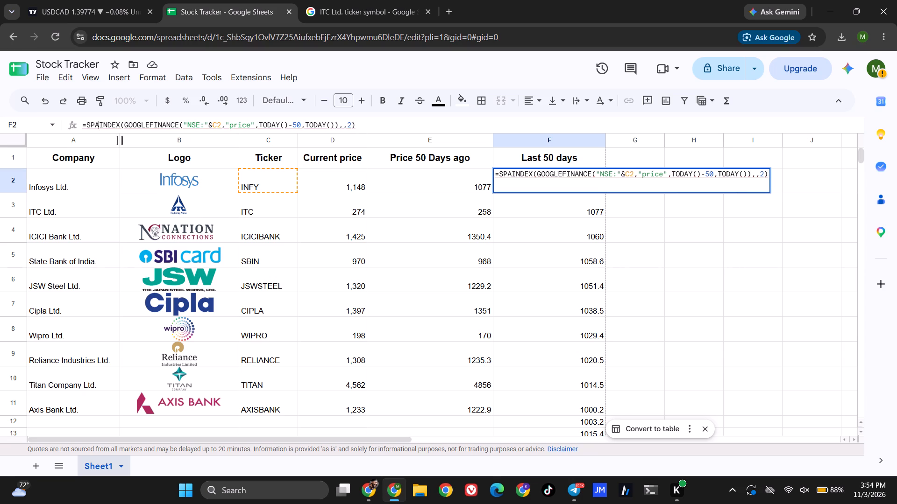
pyautogui.write('RKL')
pyautogui.write('INE')
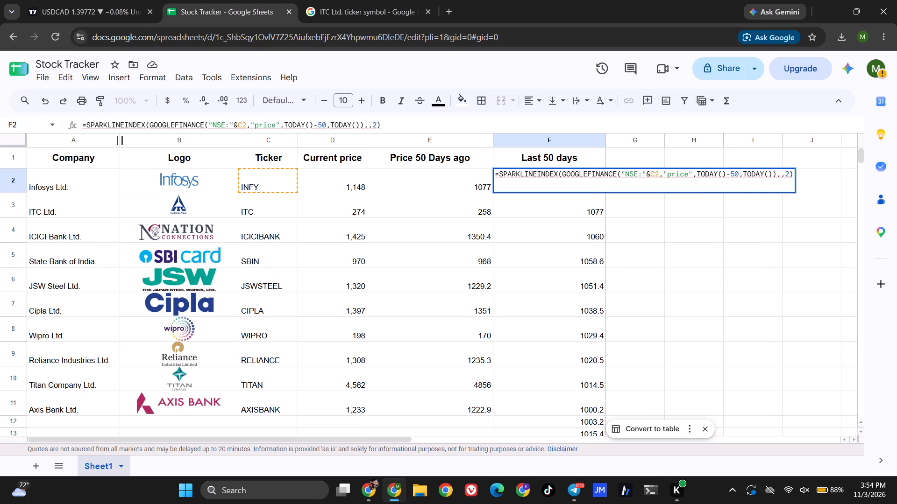
pyautogui.hotkey('shift', '(')
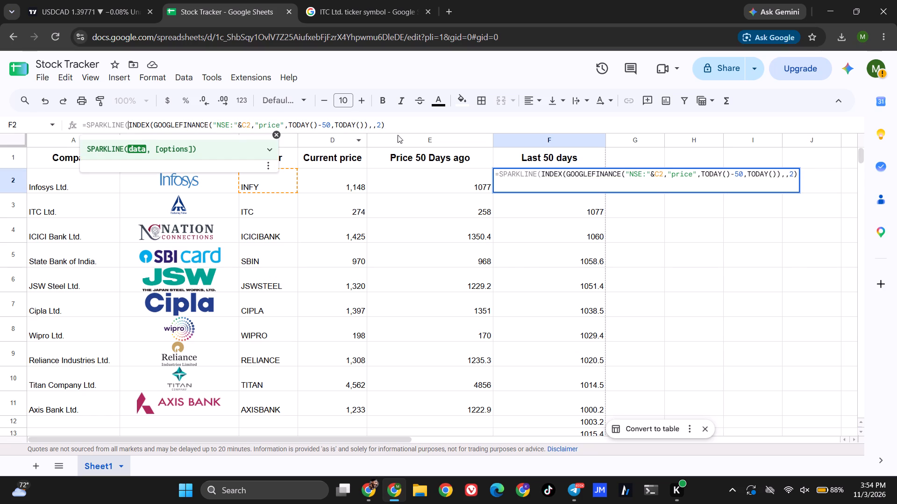
pyautogui.click(399, 122)
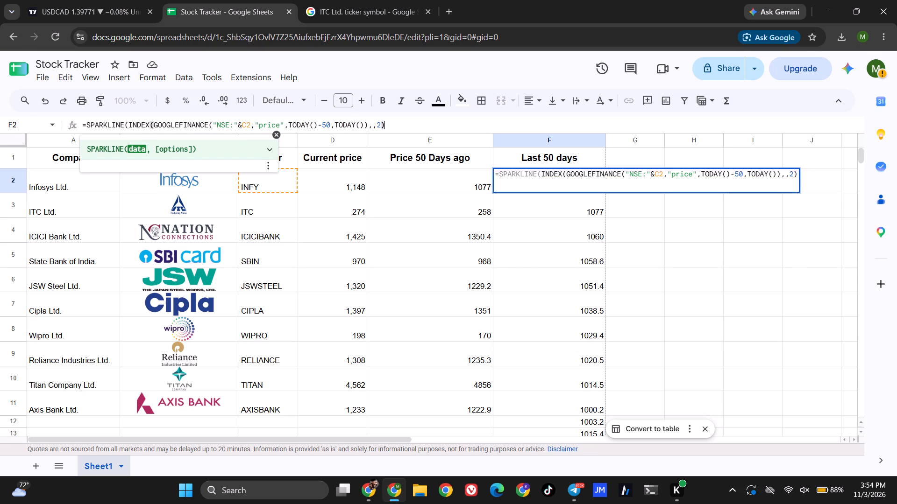
pyautogui.hotkey('shift', ')')
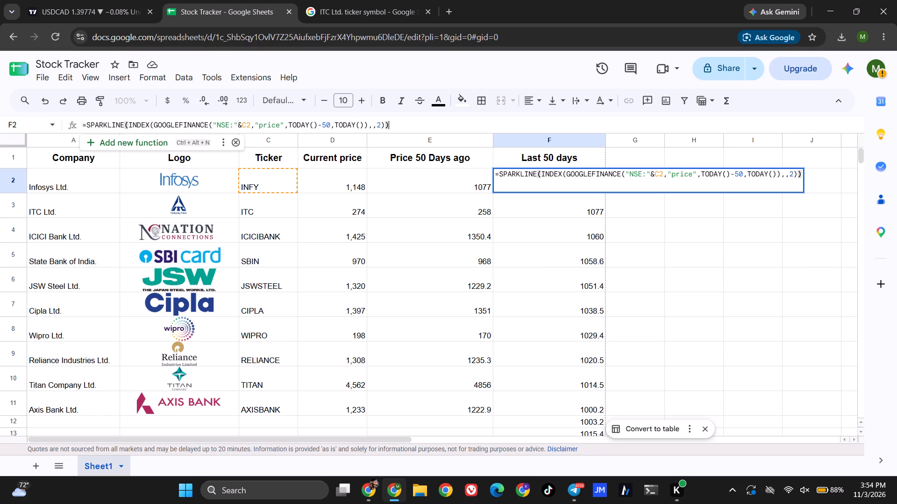
pyautogui.press('Return')
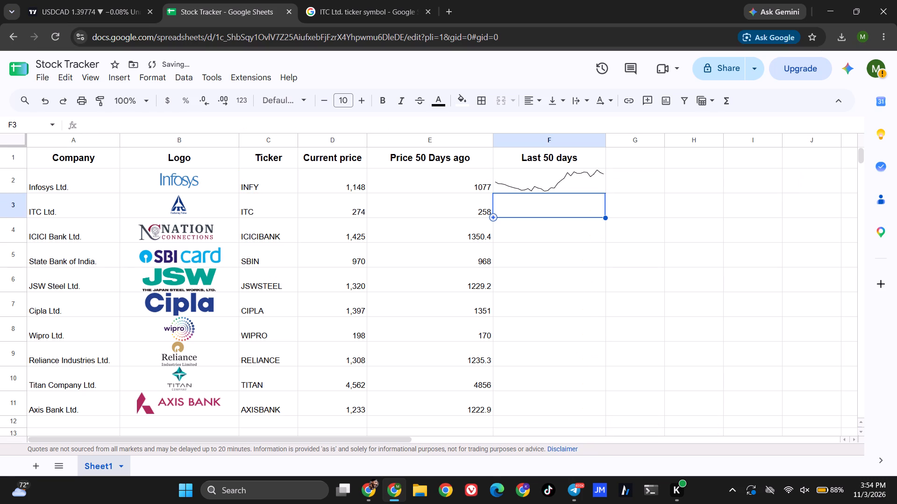
# Widen column F slightly to give the Infosys sparkline more room.
pyautogui.click(527, 182)
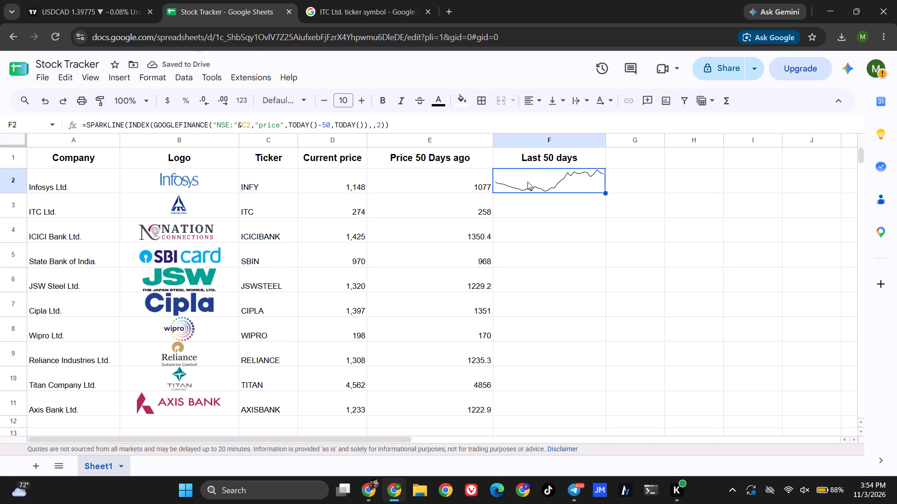
pyautogui.click(551, 210)
pyautogui.click(550, 229)
pyautogui.click(549, 247)
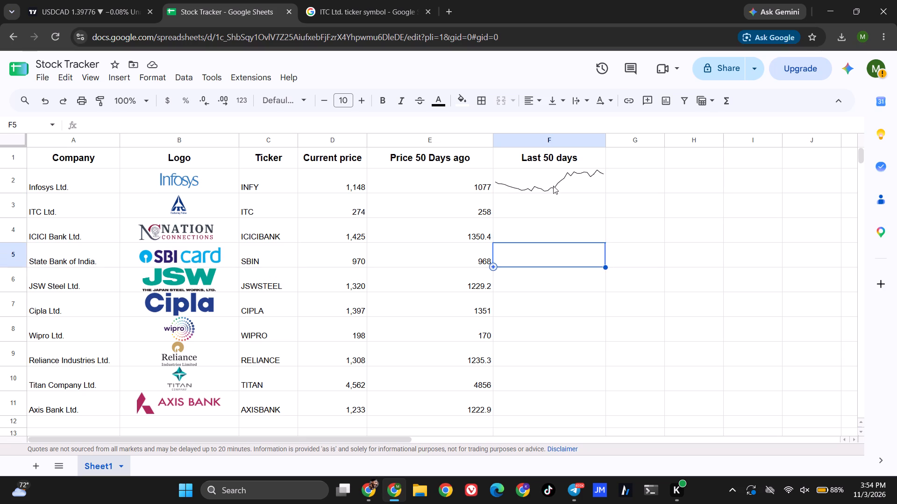
pyautogui.click(553, 186)
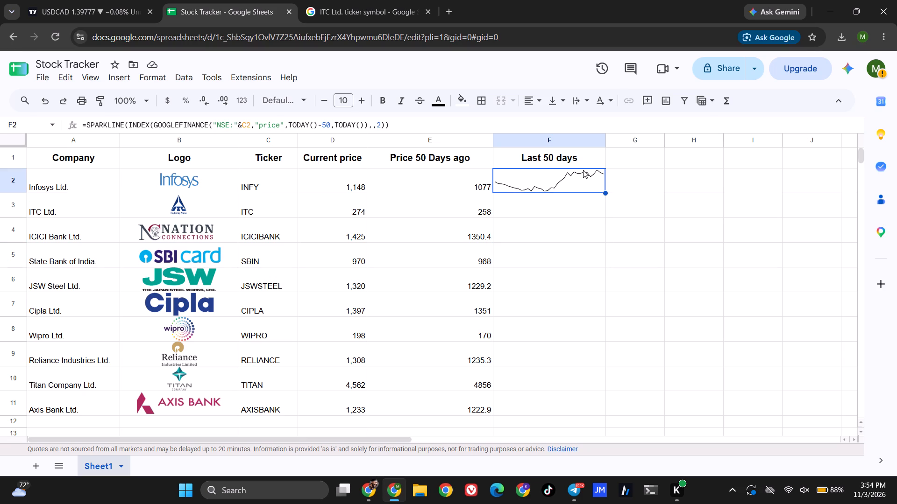
pyautogui.moveTo(607, 142); pyautogui.dragTo(627, 142)
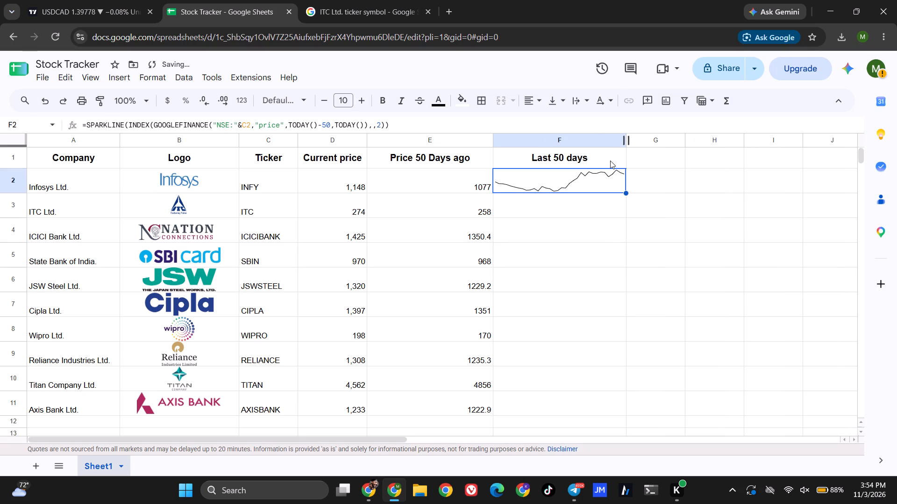
pyautogui.click(584, 213)
# Add the options {"charttype","column"} as the second argument of the SPARKLINE formula in F2.
pyautogui.click(577, 186)
pyautogui.click(399, 121)
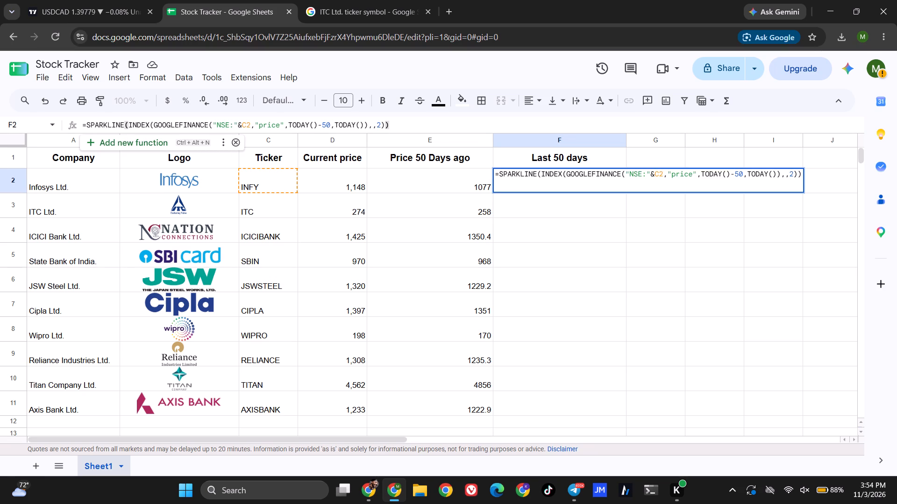
pyautogui.click(385, 127)
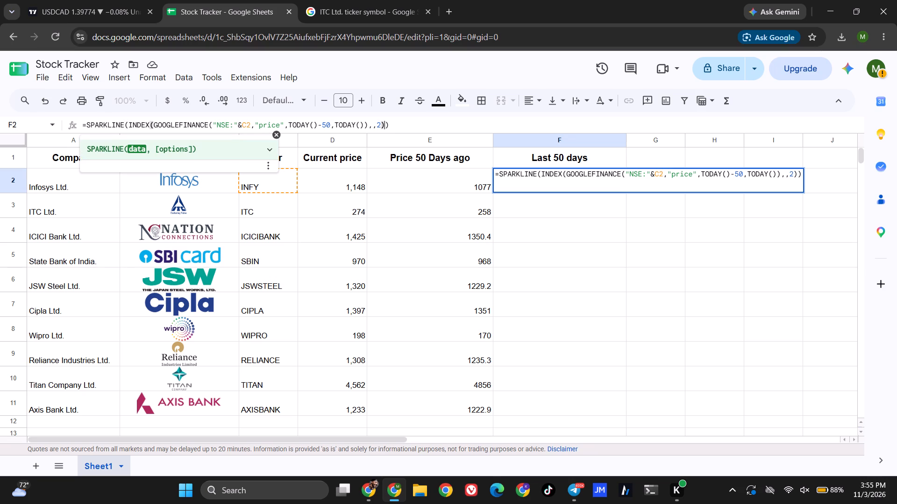
pyautogui.press(',')
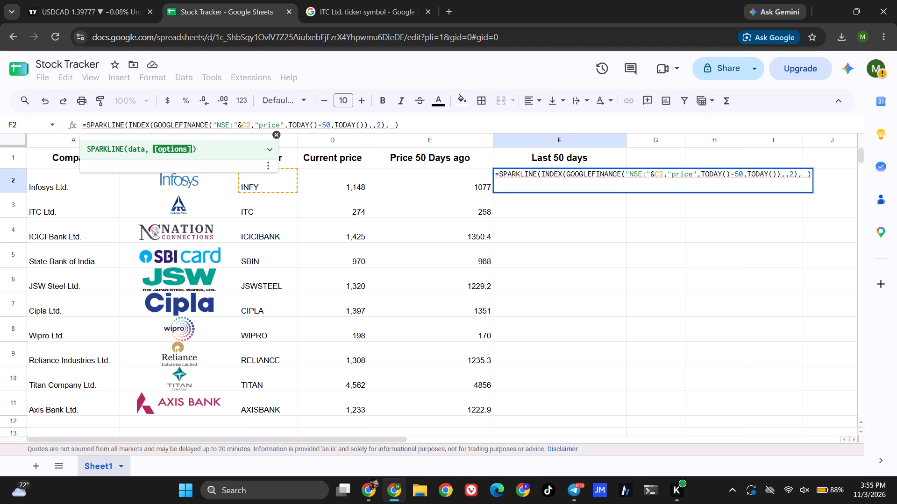
pyautogui.hotkey('shift', '{')
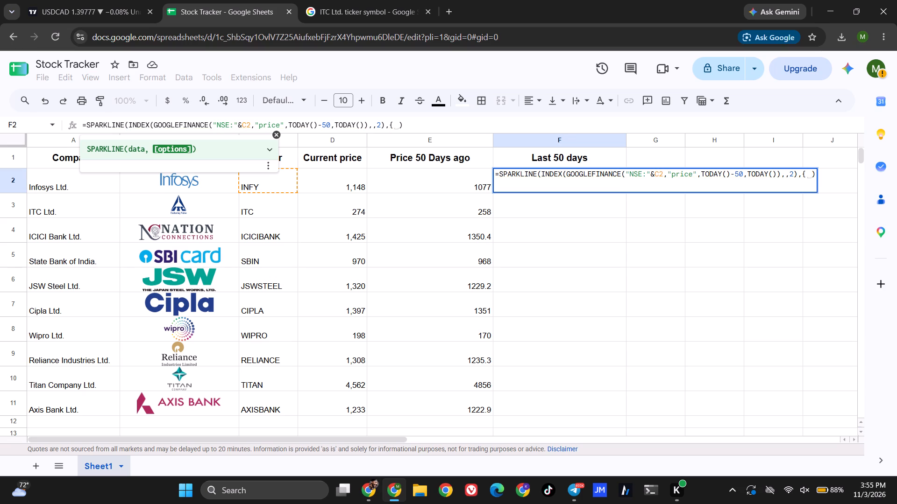
pyautogui.hotkey('shift', '"')
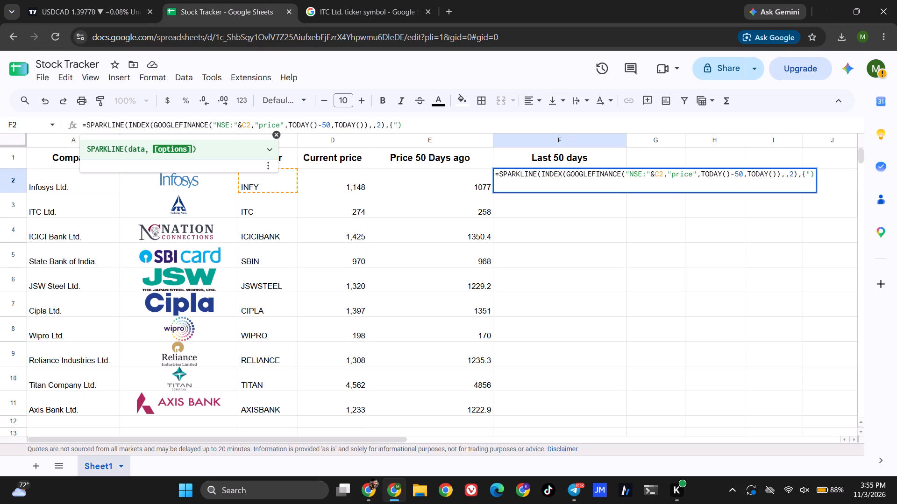
pyautogui.press('c')
pyautogui.write('chat')
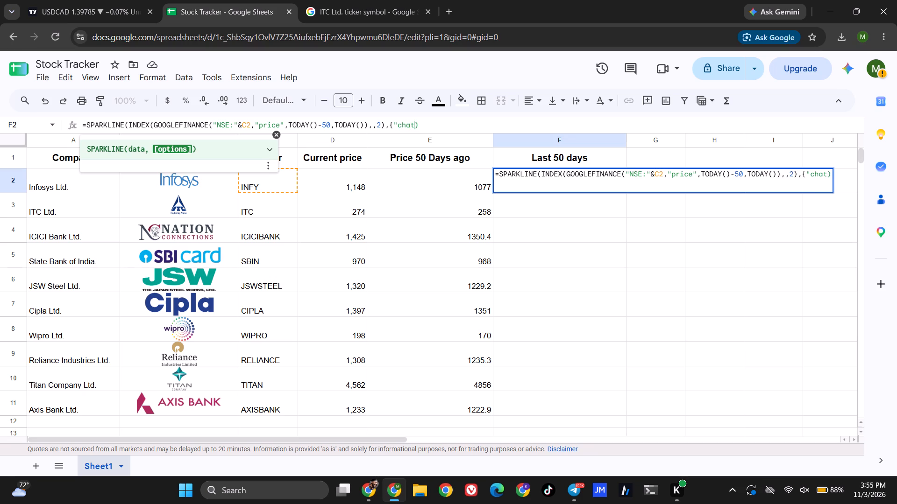
pyautogui.press('BackSpace')
pyautogui.write('rt')
pyautogui.write('type')
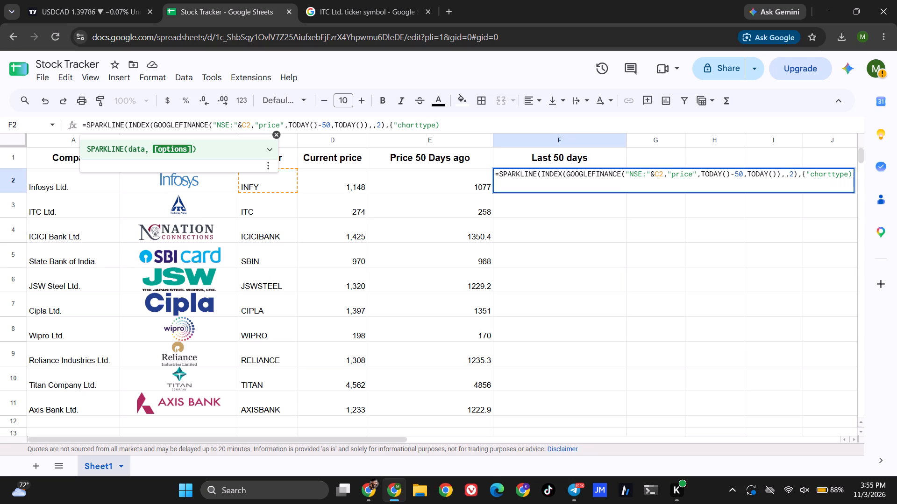
pyautogui.hotkey('shift', '"')
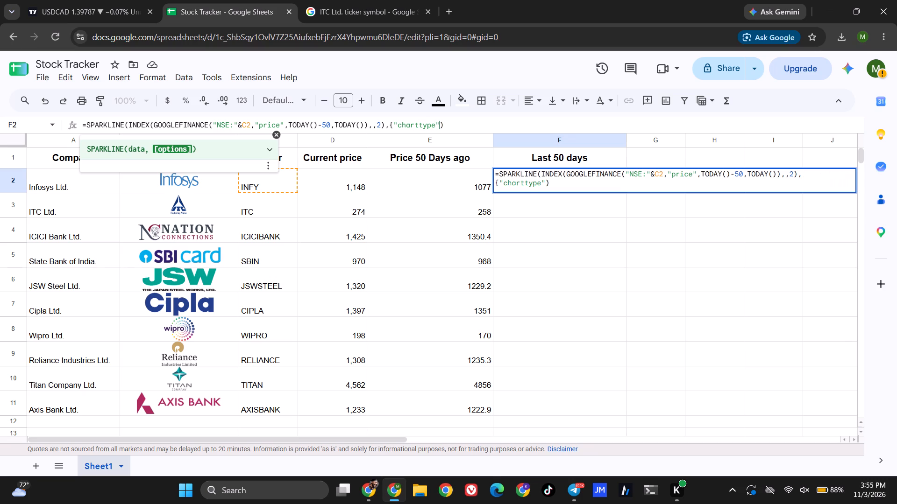
pyautogui.press(',')
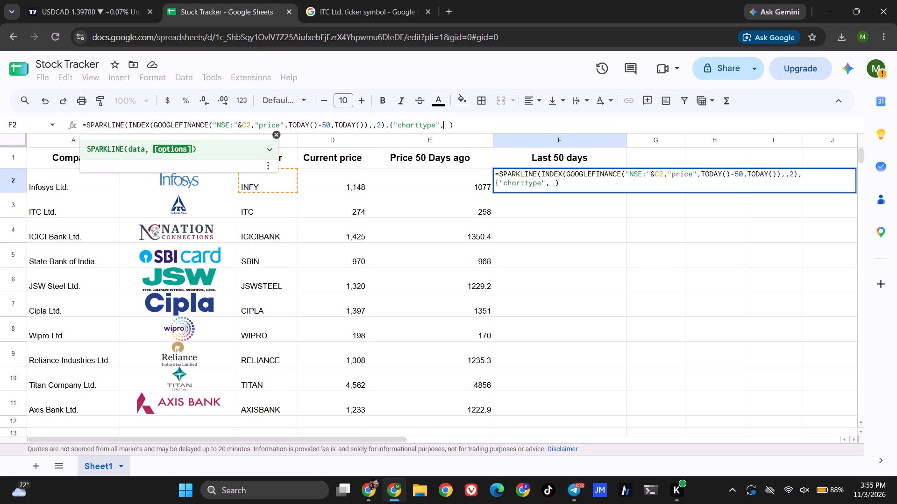
pyautogui.hotkey('shift', '"')
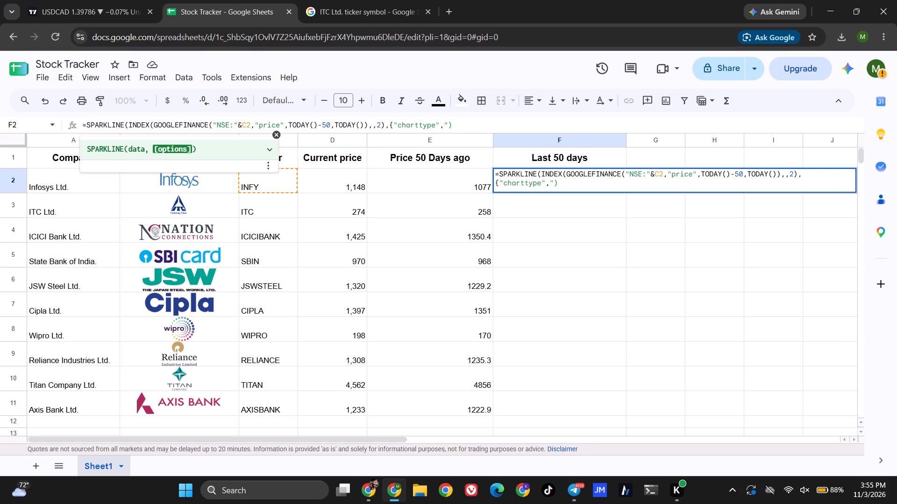
pyautogui.write('colu')
pyautogui.write('mn')
pyautogui.hotkey('shift', '"')
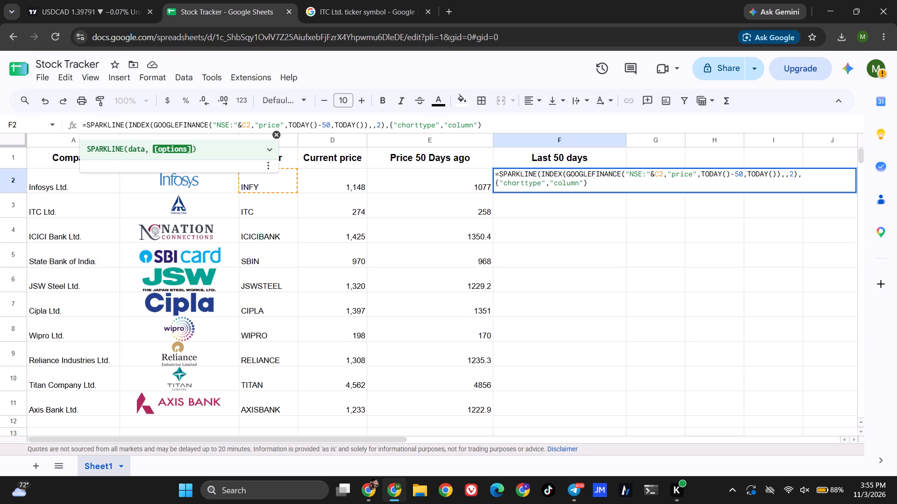
pyautogui.hotkey('shift', '}')
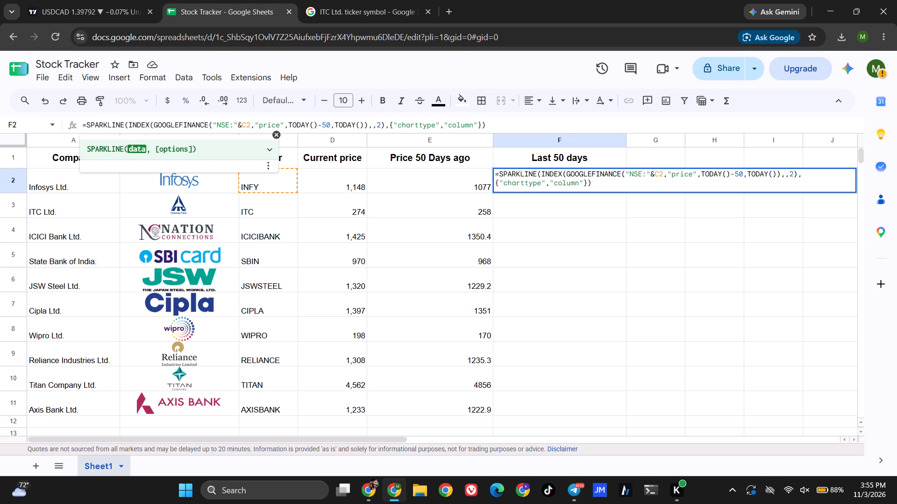
pyautogui.press('Return')
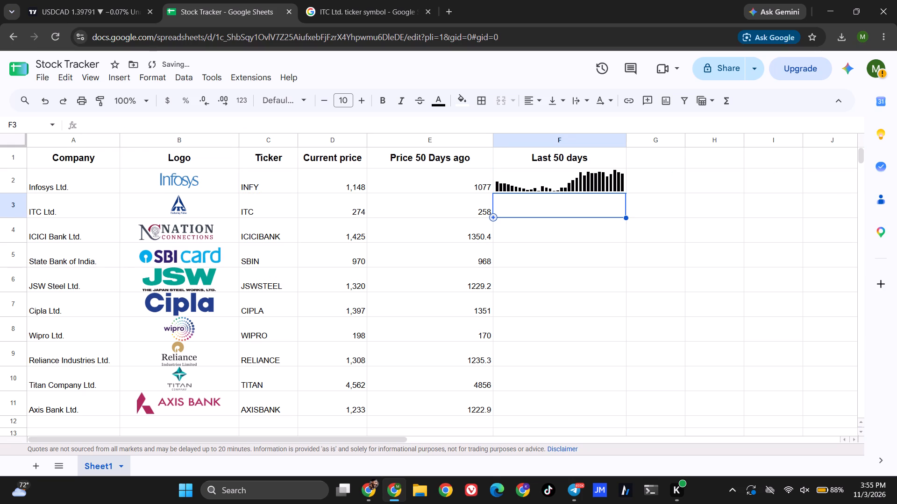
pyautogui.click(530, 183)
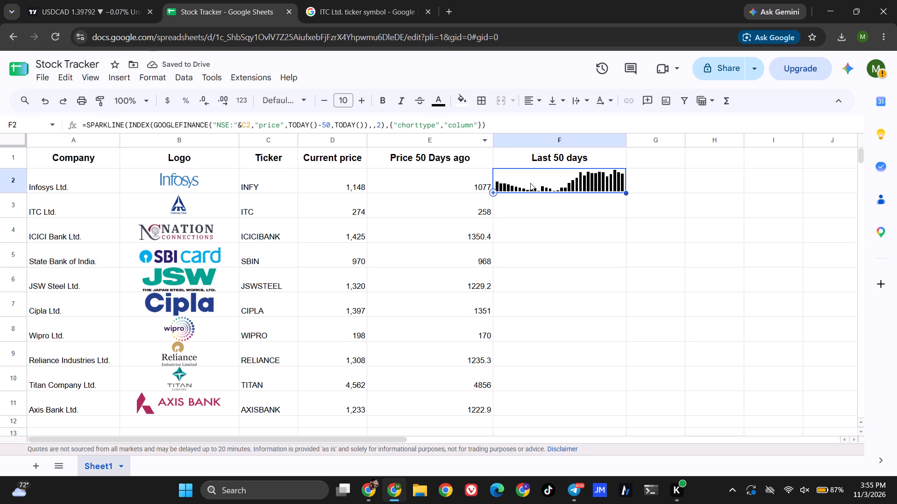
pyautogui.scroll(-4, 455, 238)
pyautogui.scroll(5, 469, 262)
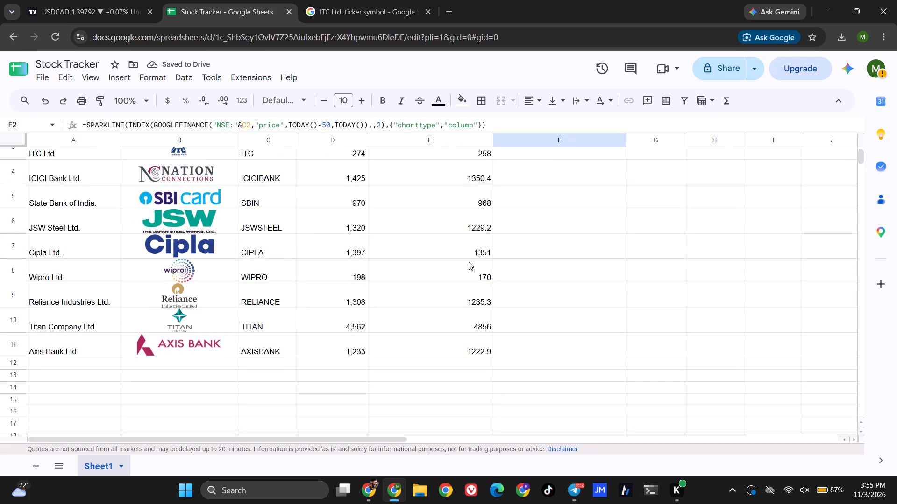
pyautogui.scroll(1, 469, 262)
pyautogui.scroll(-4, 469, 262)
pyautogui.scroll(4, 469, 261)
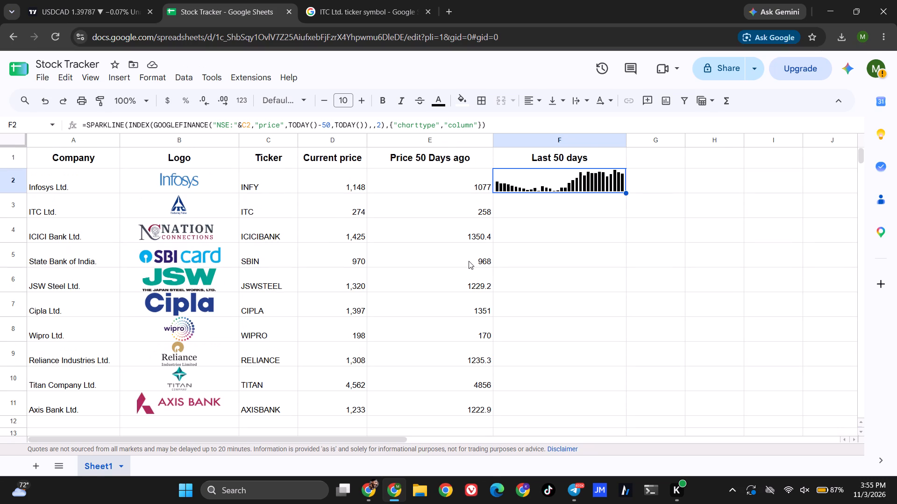
# Add the option ;"color","green" after "column" in the SPARKLINE options array in F2.
pyautogui.click(554, 206)
pyautogui.click(562, 193)
pyautogui.click(563, 186)
pyautogui.click(477, 124)
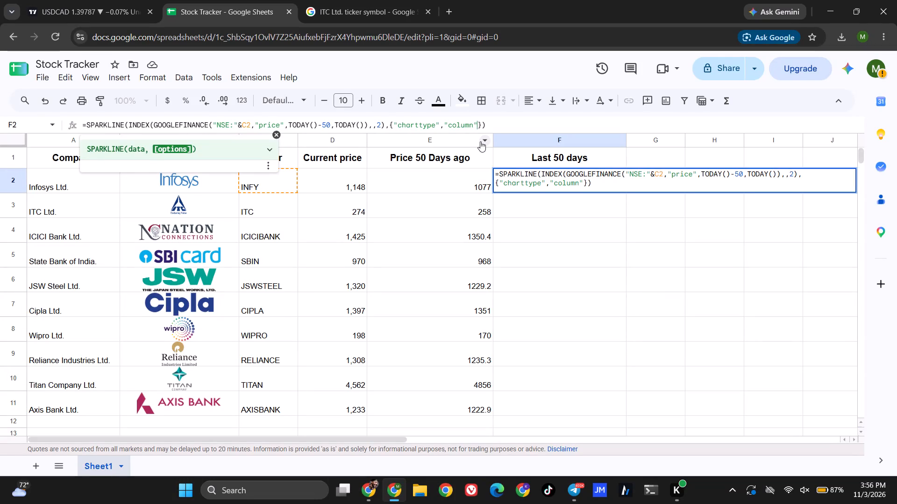
pyautogui.hotkey('shift', ':')
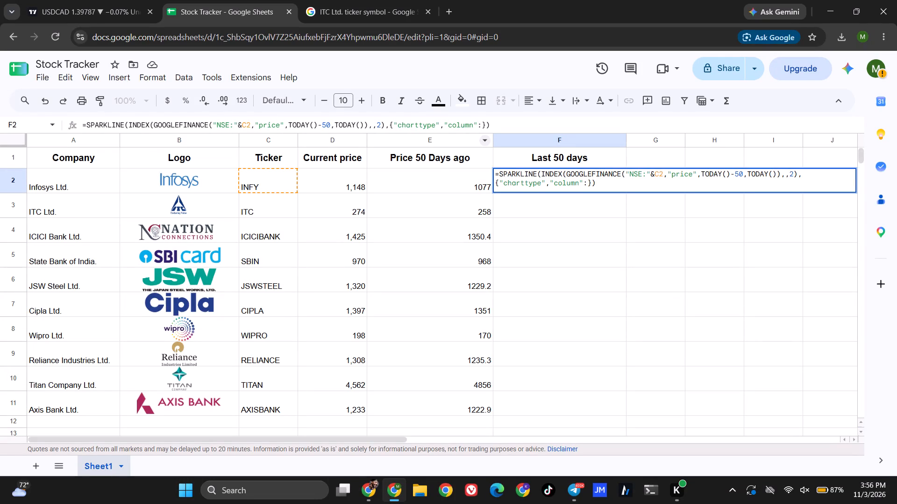
pyautogui.press('BackSpace')
pyautogui.press(';')
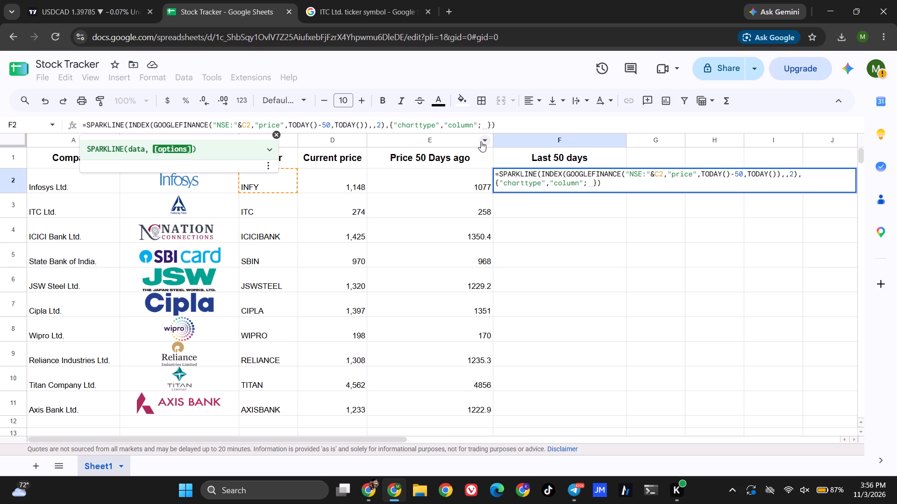
pyautogui.hotkey('shift', '"')
pyautogui.write('color')
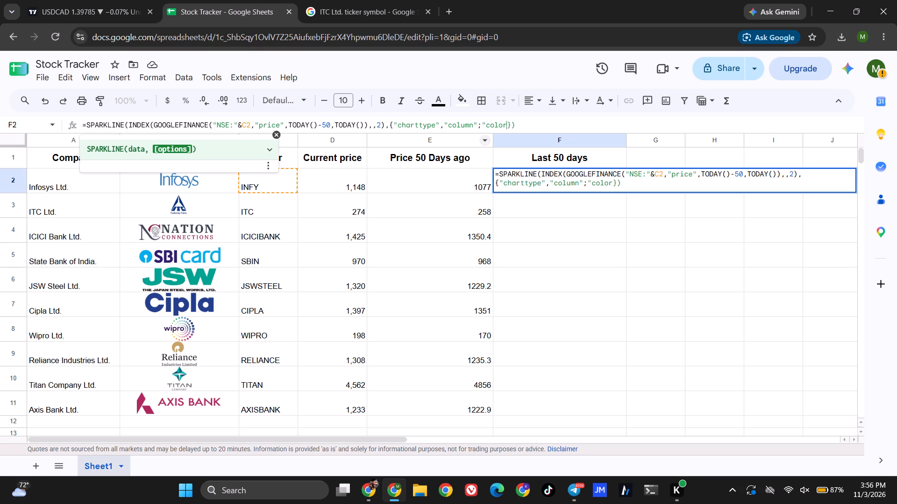
pyautogui.hotkey('shift', '"')
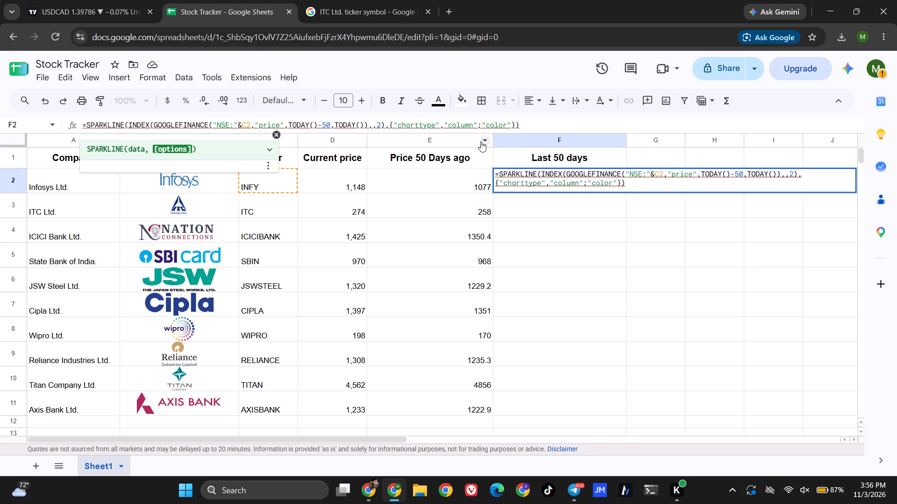
pyautogui.press(',')
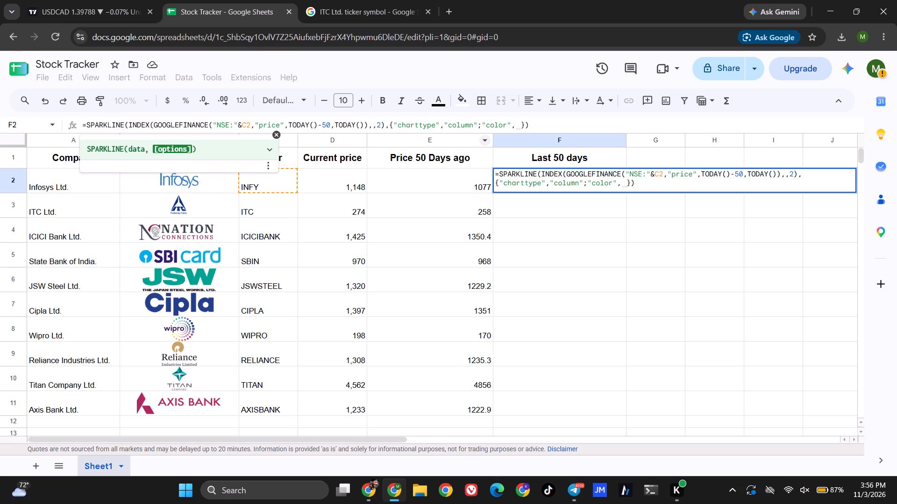
pyautogui.hotkey('shift', '"')
pyautogui.write('gree')
pyautogui.press('n')
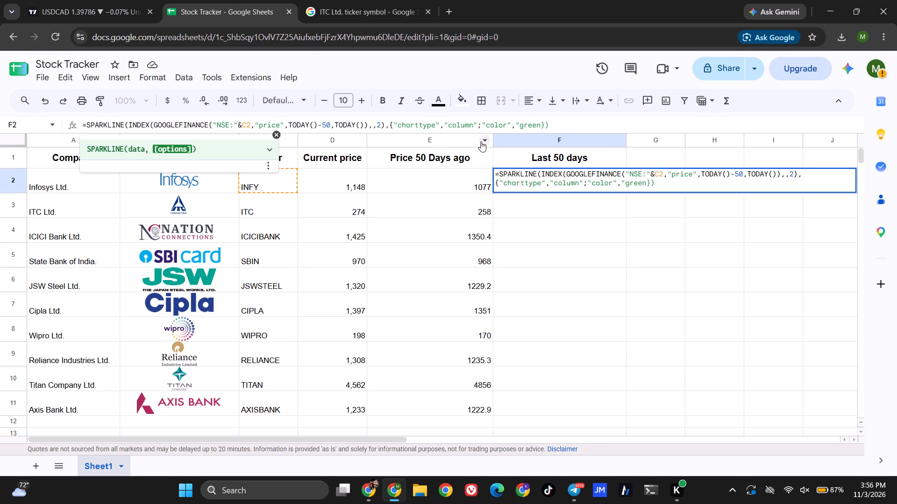
pyautogui.hotkey('shift', '"')
pyautogui.press('Return')
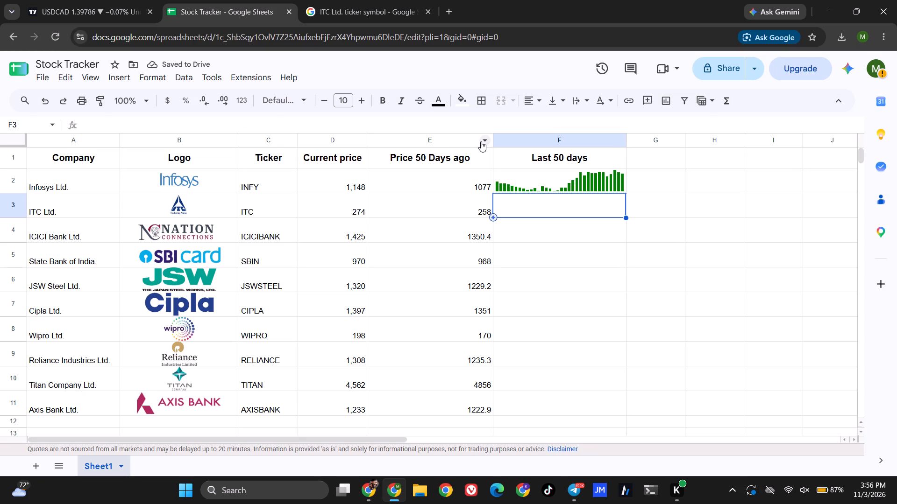
# Fill the F2 sparkline formula down through F11 for all the remaining companies.
pyautogui.click(580, 183)
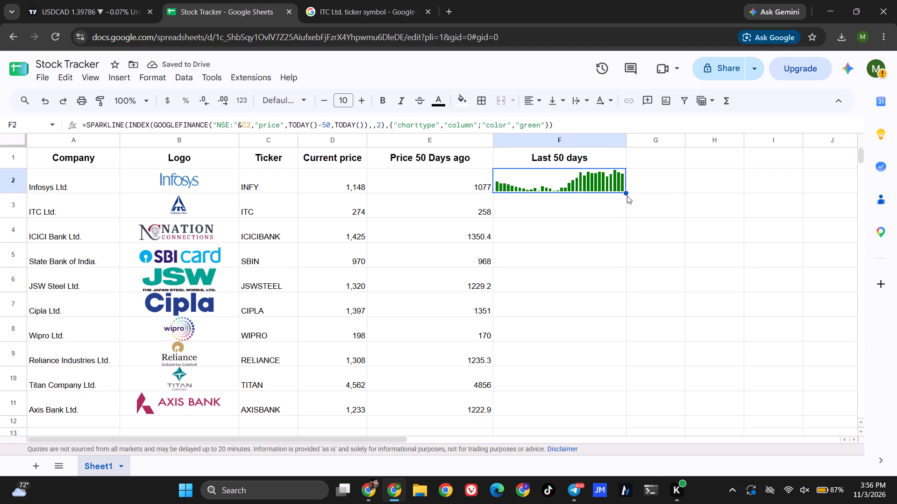
pyautogui.moveTo(624, 192); pyautogui.dragTo(612, 400)
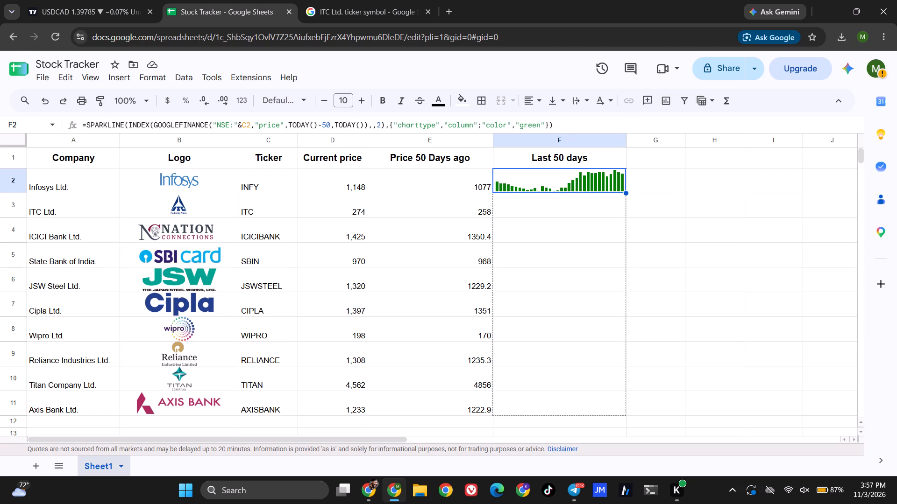
pyautogui.moveTo(612, 400); pyautogui.dragTo(612, 402)
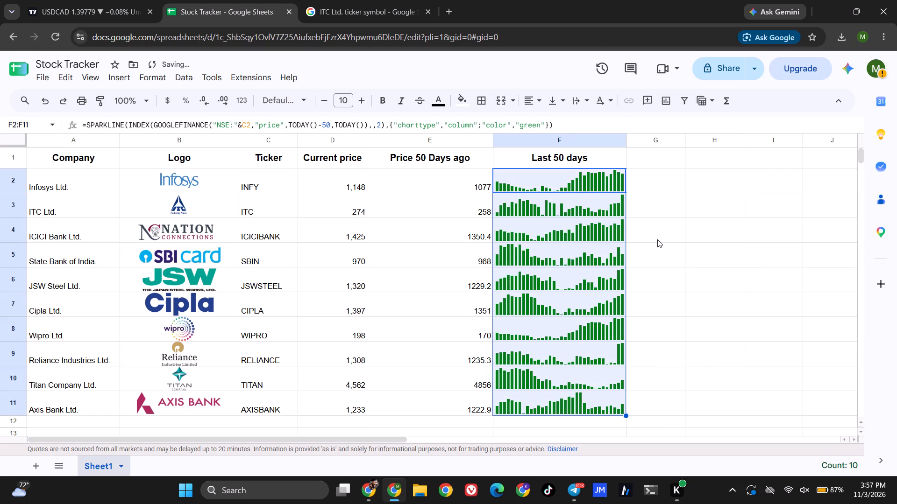
pyautogui.click(659, 262)
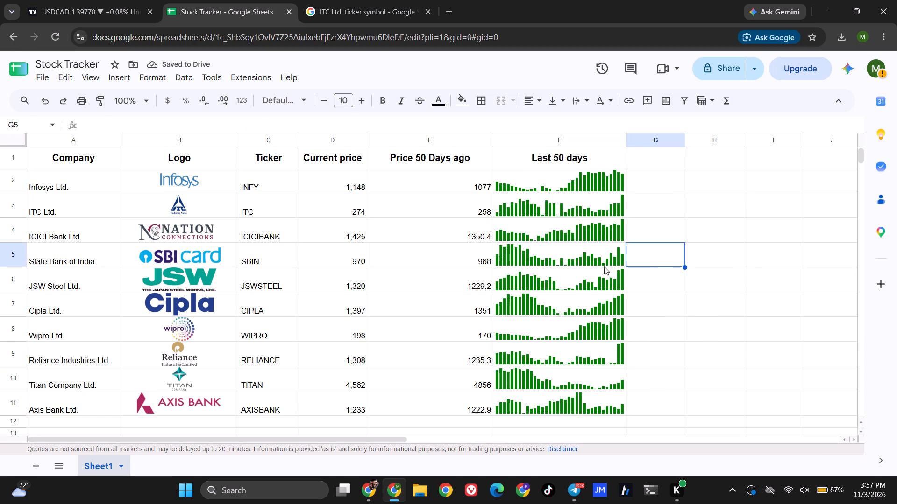
# Review the Last 50 days sparklines and check the filled formulas in several cells of column F.
pyautogui.scroll(-1, 595, 255)
pyautogui.scroll(1, 592, 316)
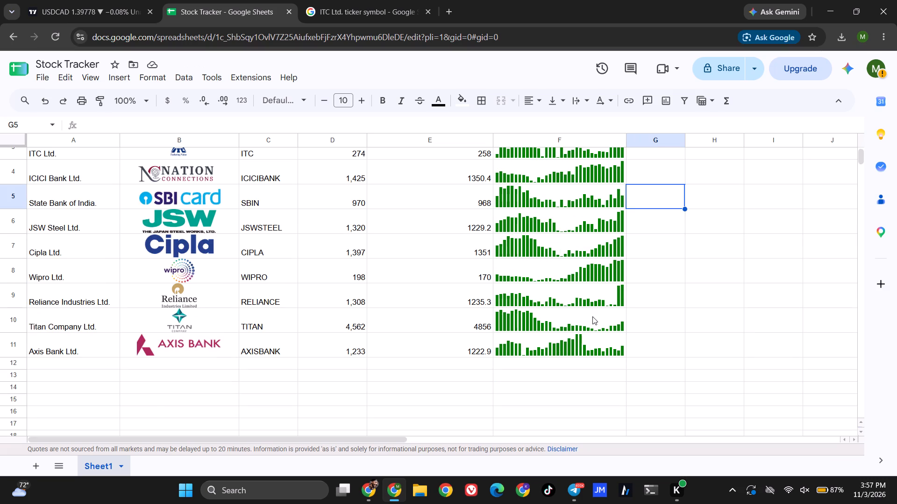
pyautogui.scroll(2, 592, 316)
pyautogui.scroll(-2, 437, 228)
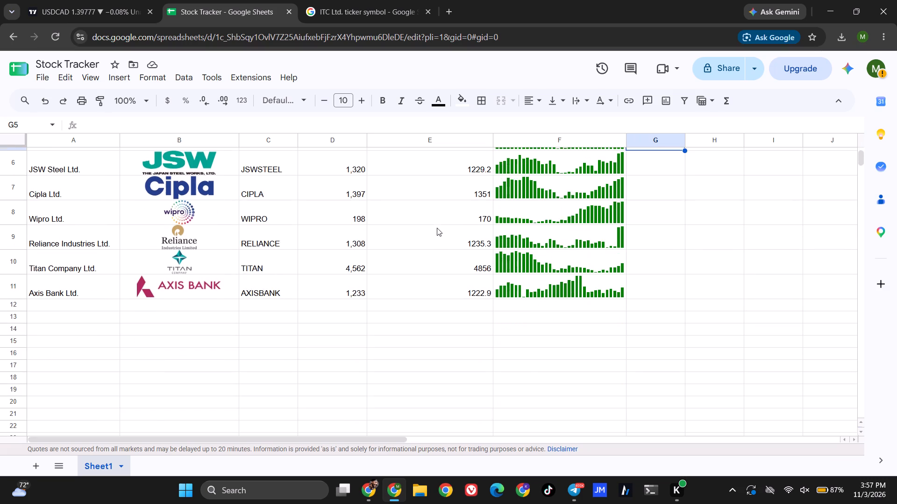
pyautogui.scroll(2, 437, 228)
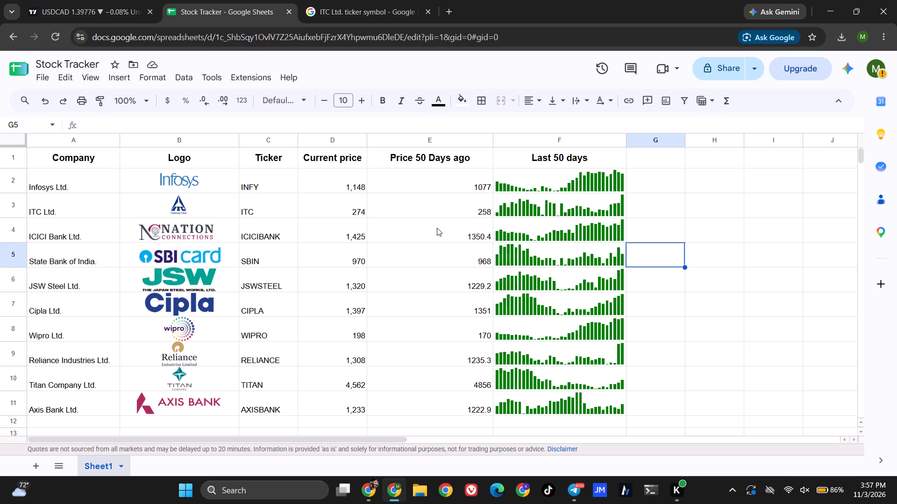
pyautogui.scroll(-3, 437, 228)
pyautogui.scroll(5, 437, 228)
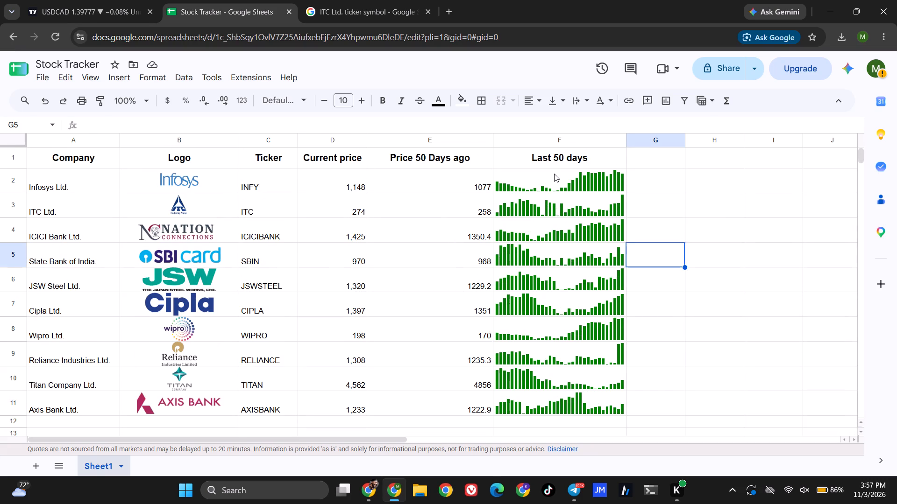
pyautogui.click(555, 175)
pyautogui.click(581, 214)
pyautogui.click(580, 234)
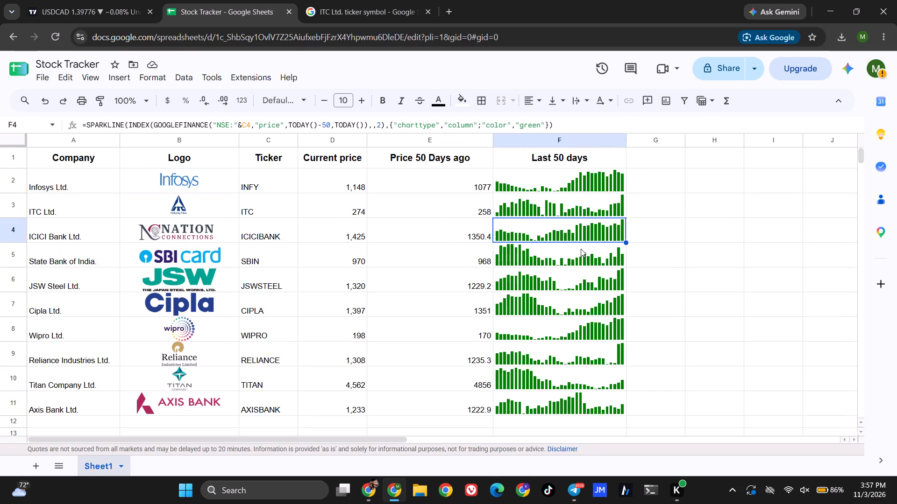
pyautogui.click(580, 251)
pyautogui.click(558, 291)
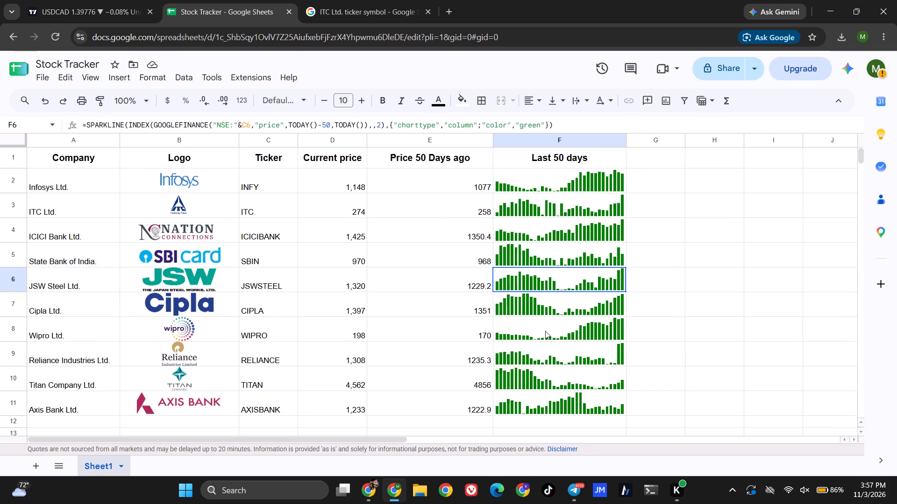
pyautogui.click(547, 338)
pyautogui.click(548, 308)
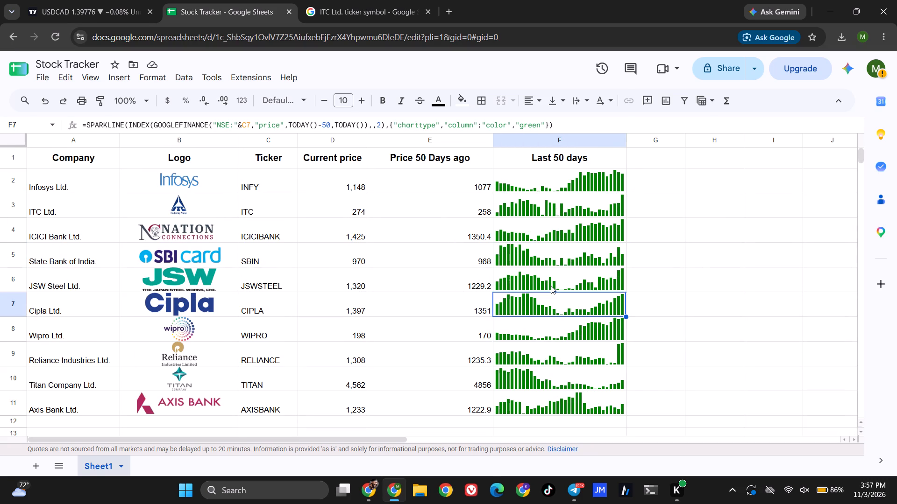
pyautogui.click(550, 281)
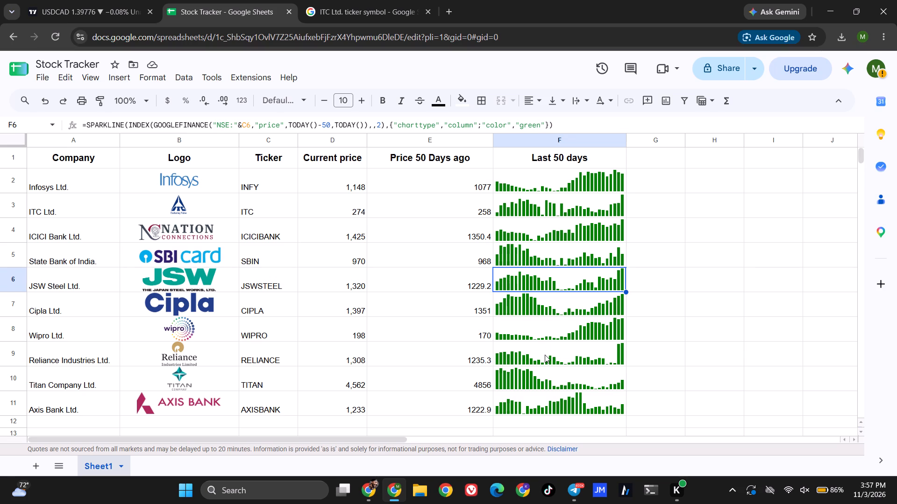
pyautogui.scroll(-2, 559, 280)
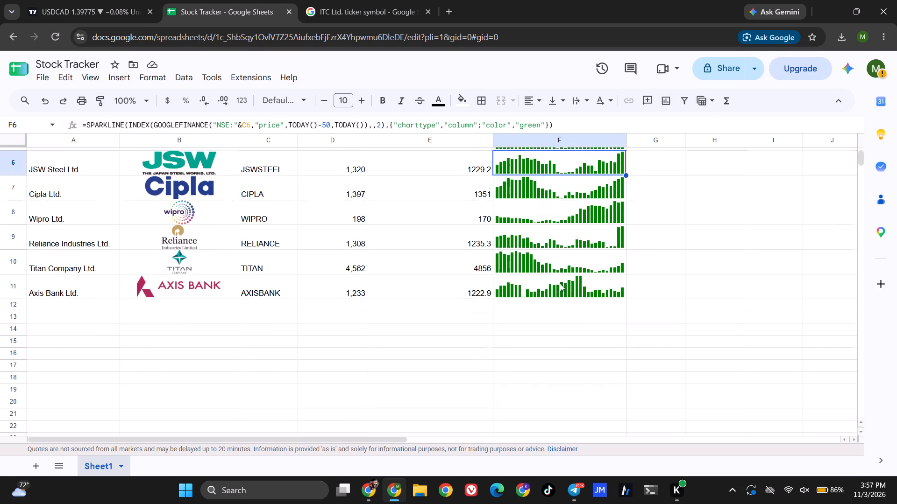
pyautogui.scroll(3, 561, 284)
pyautogui.click(668, 276)
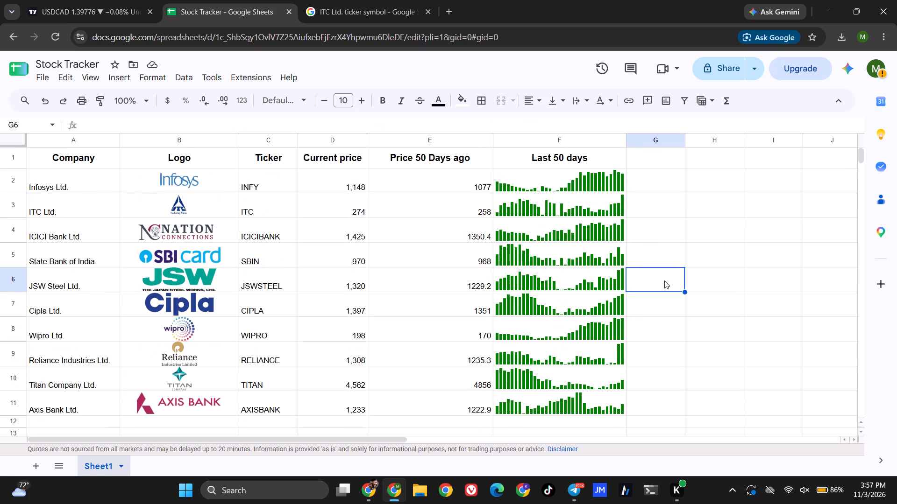
# Insert IF(D2<E2, before the options array in the F2 SPARKLINE formula.
pyautogui.click(550, 177)
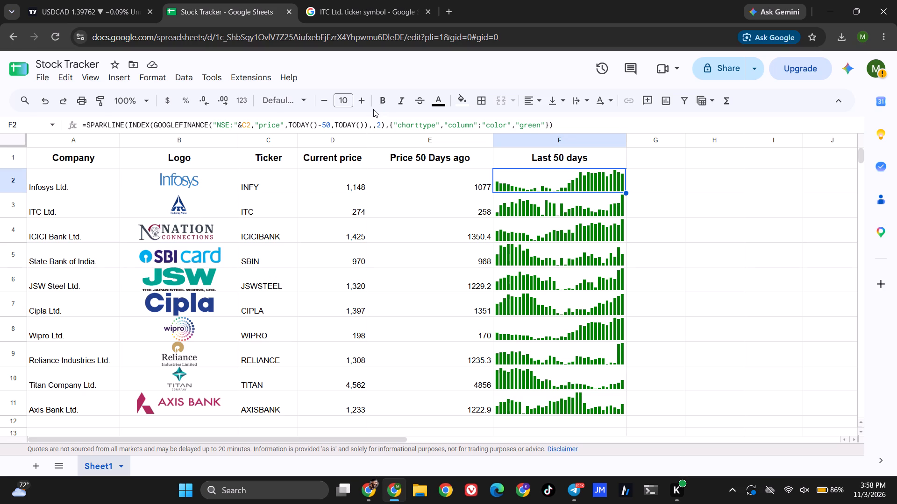
pyautogui.click(389, 127)
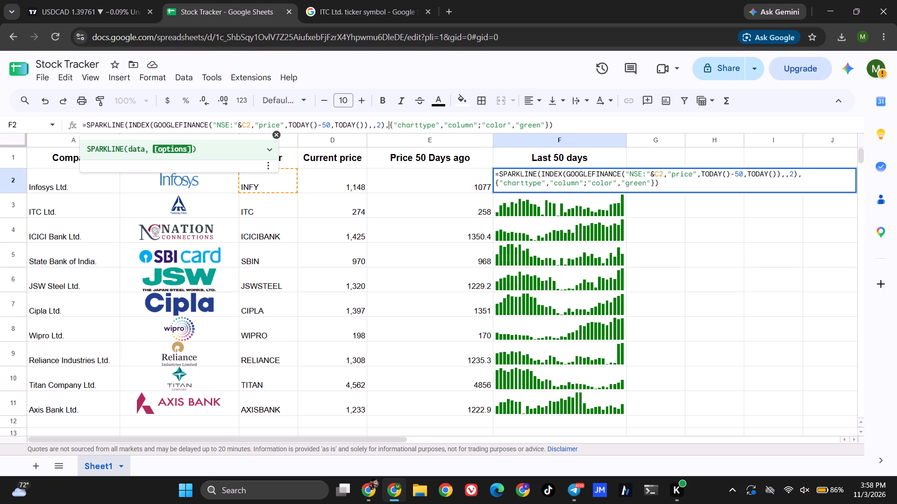
pyautogui.write('IF')
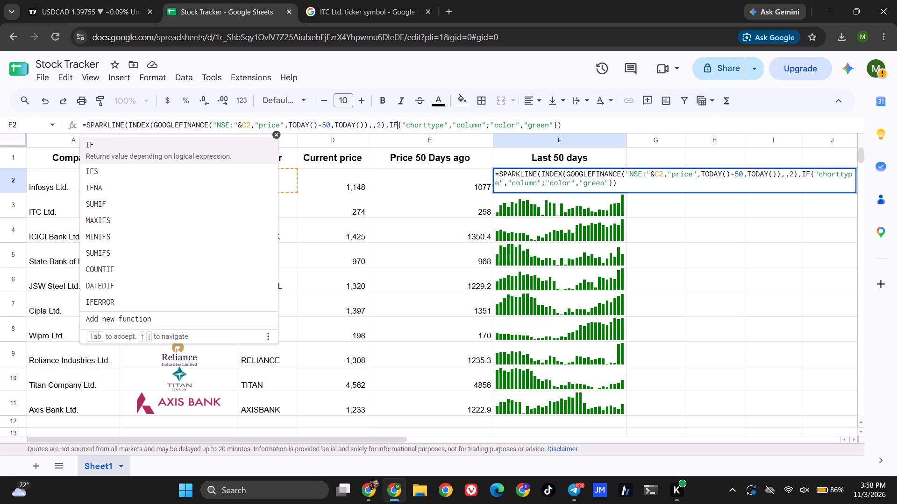
pyautogui.hotkey('shift', '(')
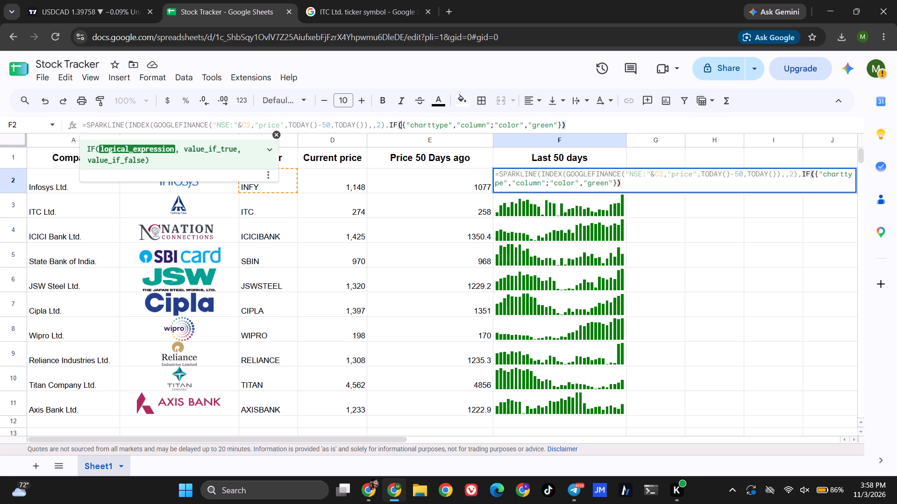
pyautogui.click(354, 186)
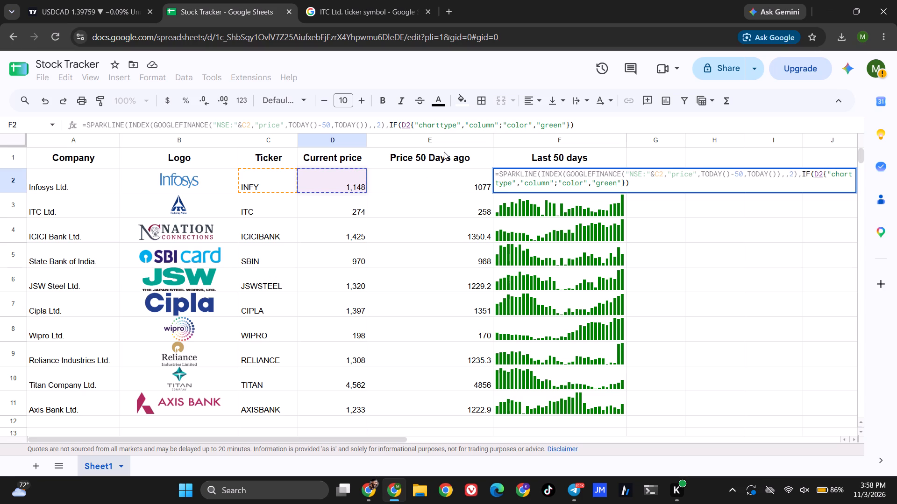
pyautogui.press('shift+less')
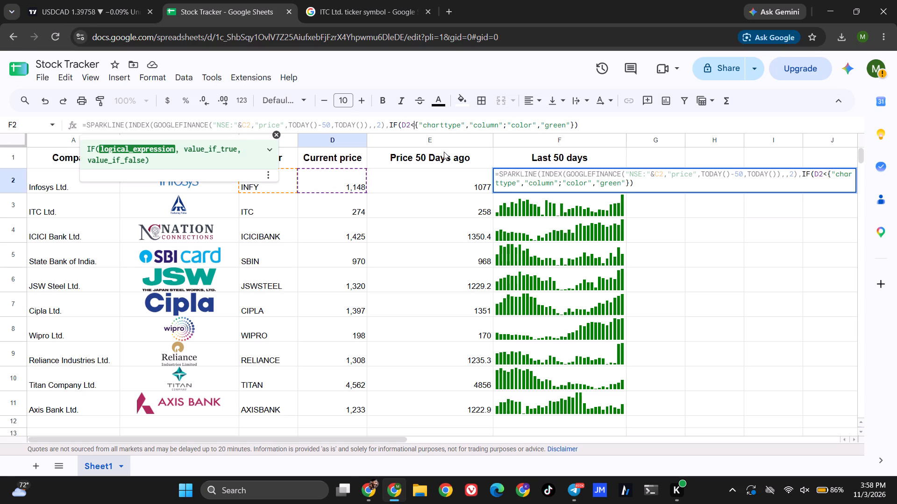
pyautogui.click(442, 184)
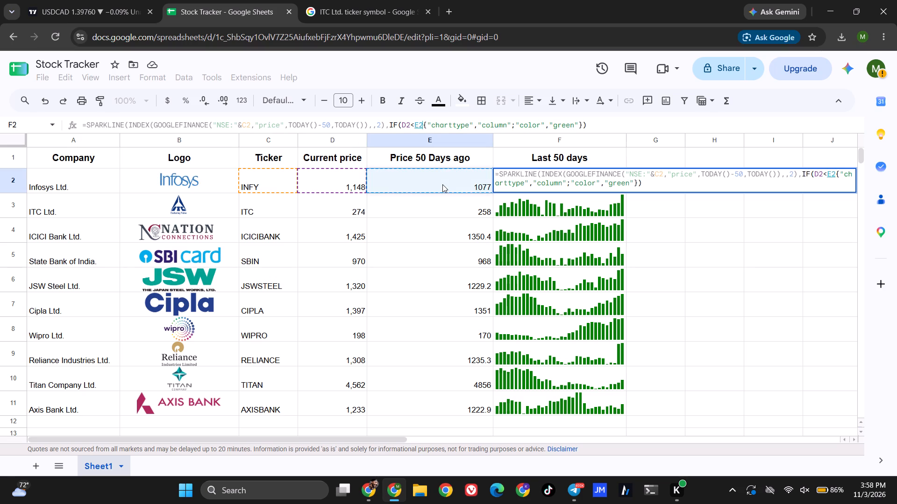
pyautogui.press(',')
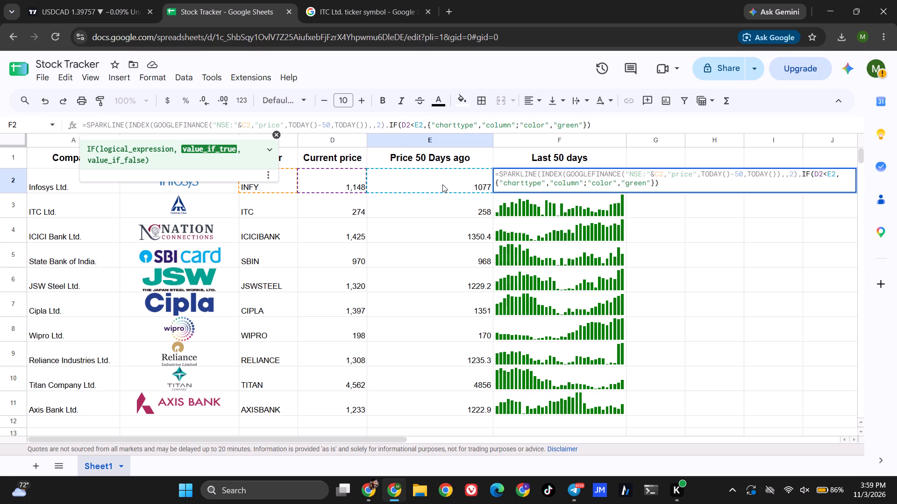
# Change the color in the IF's value-if-true options array in F2 to "red".
pyautogui.moveTo(557, 126); pyautogui.dragTo(558, 126)
pyautogui.moveTo(558, 126); pyautogui.dragTo(577, 124)
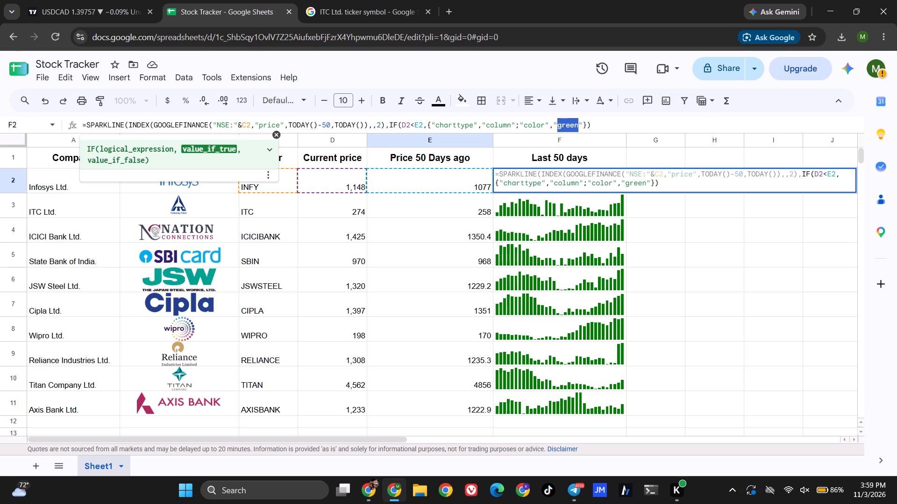
pyautogui.write('red')
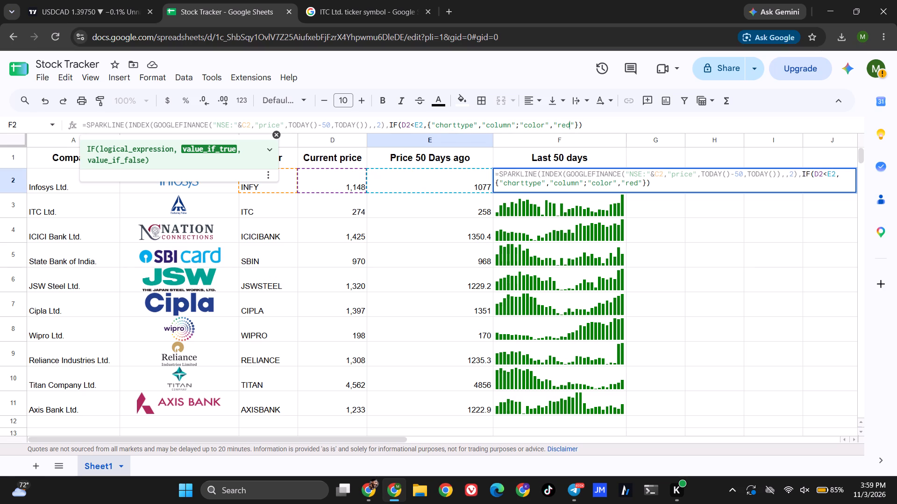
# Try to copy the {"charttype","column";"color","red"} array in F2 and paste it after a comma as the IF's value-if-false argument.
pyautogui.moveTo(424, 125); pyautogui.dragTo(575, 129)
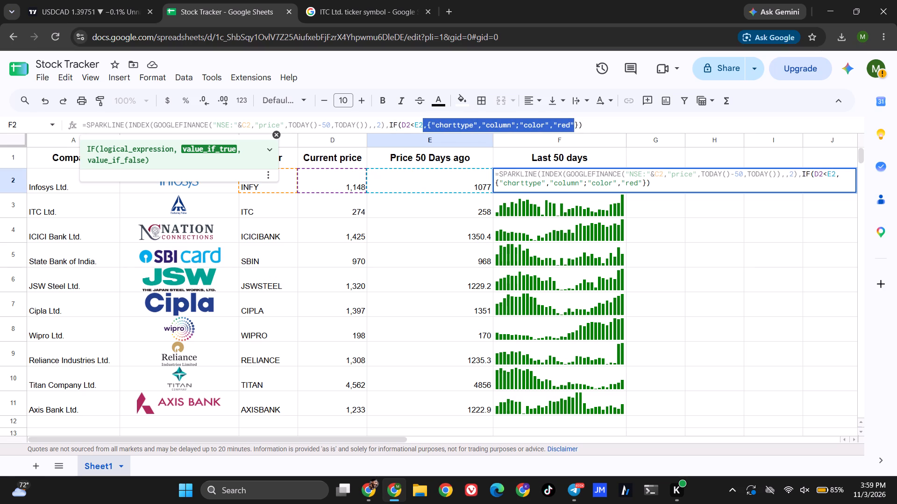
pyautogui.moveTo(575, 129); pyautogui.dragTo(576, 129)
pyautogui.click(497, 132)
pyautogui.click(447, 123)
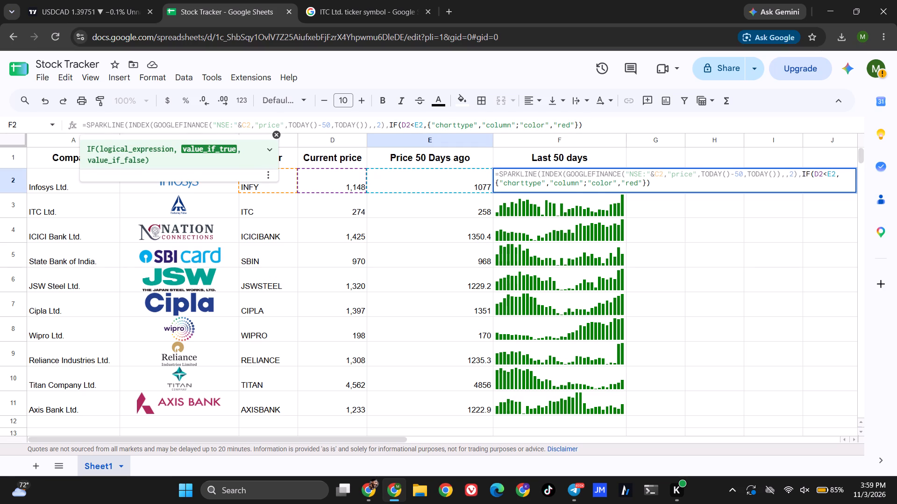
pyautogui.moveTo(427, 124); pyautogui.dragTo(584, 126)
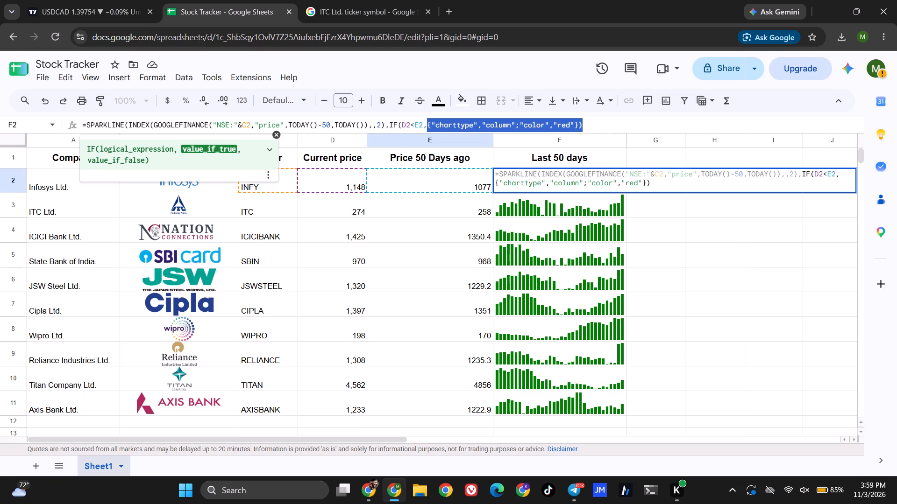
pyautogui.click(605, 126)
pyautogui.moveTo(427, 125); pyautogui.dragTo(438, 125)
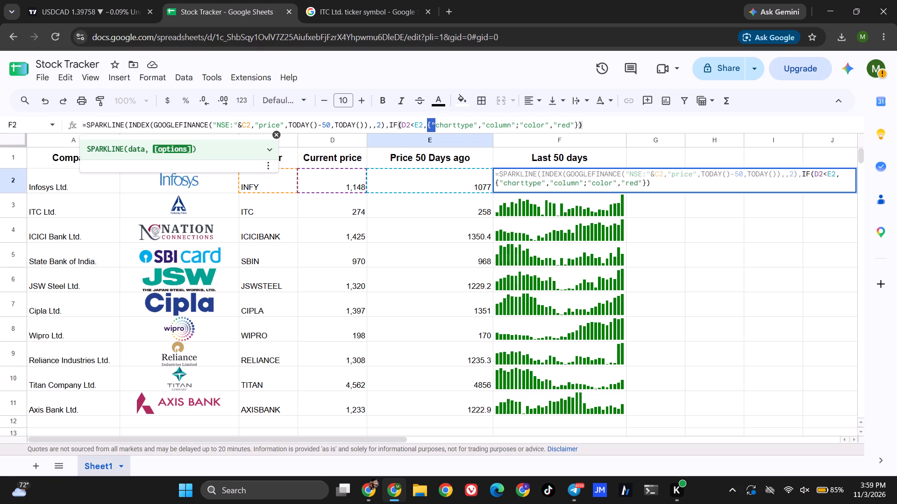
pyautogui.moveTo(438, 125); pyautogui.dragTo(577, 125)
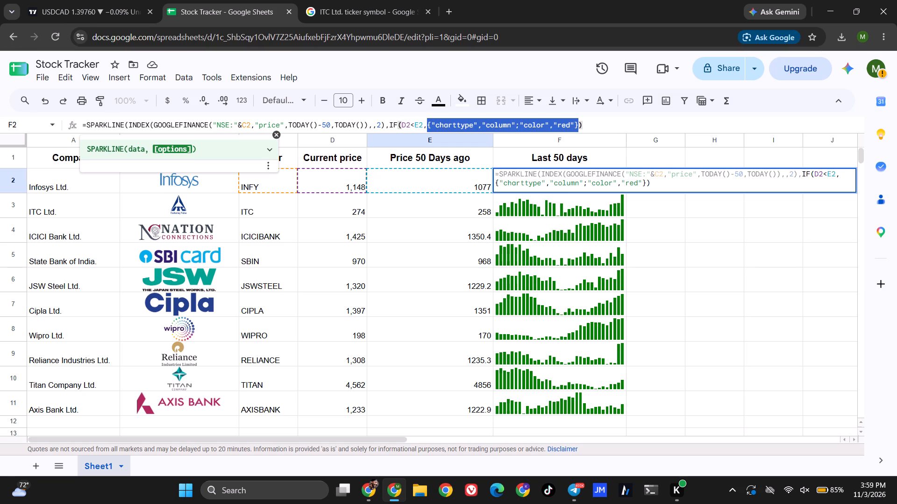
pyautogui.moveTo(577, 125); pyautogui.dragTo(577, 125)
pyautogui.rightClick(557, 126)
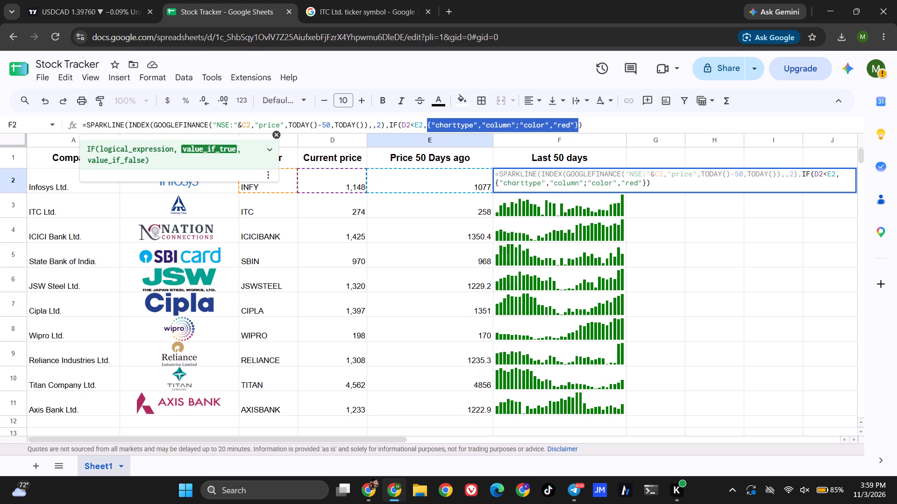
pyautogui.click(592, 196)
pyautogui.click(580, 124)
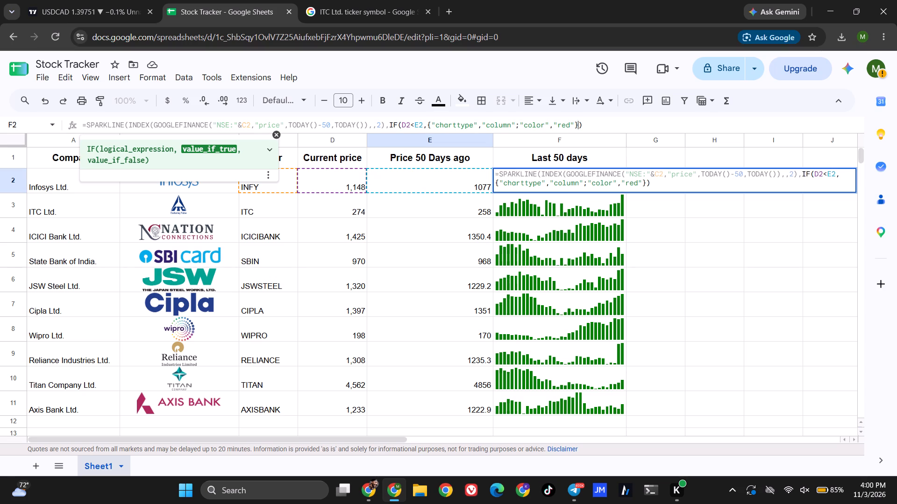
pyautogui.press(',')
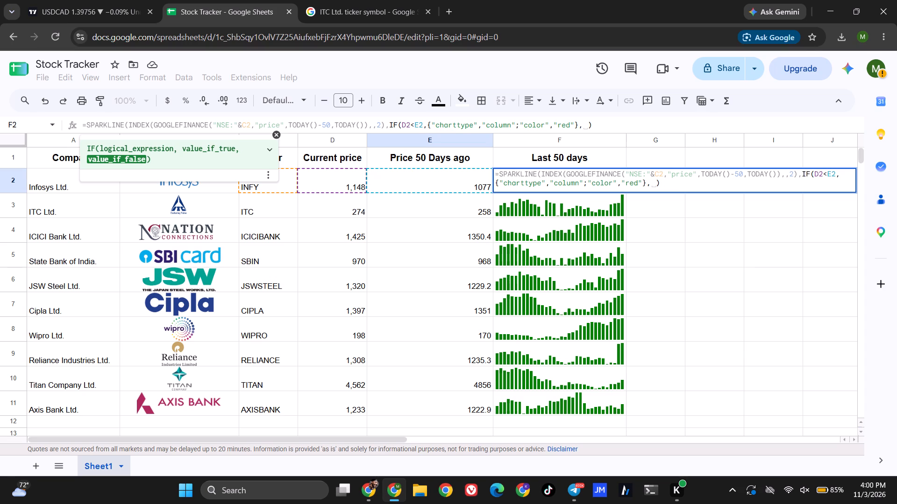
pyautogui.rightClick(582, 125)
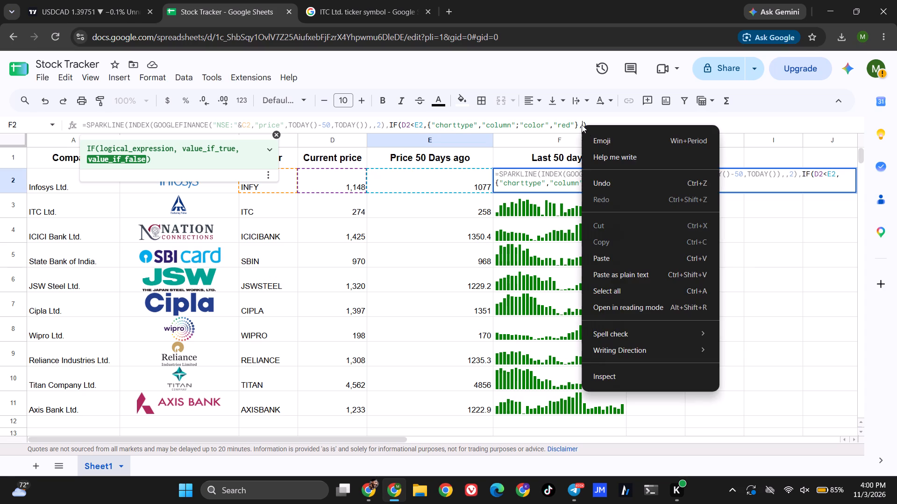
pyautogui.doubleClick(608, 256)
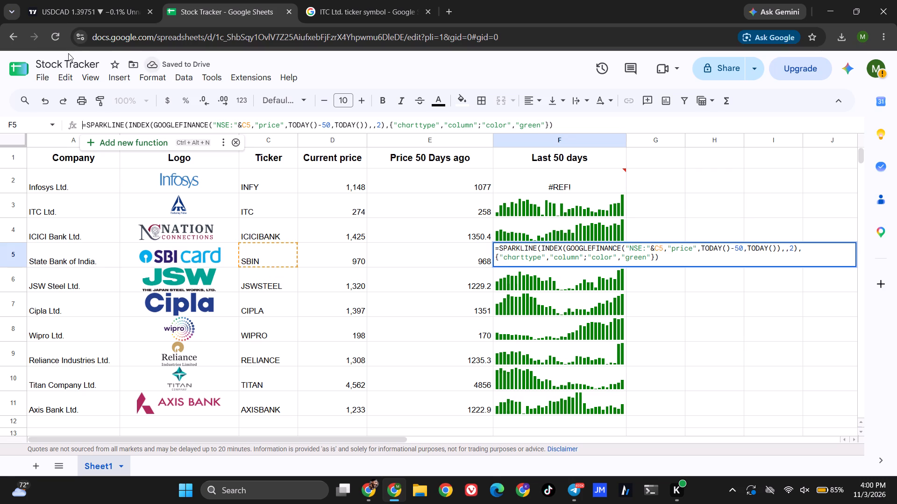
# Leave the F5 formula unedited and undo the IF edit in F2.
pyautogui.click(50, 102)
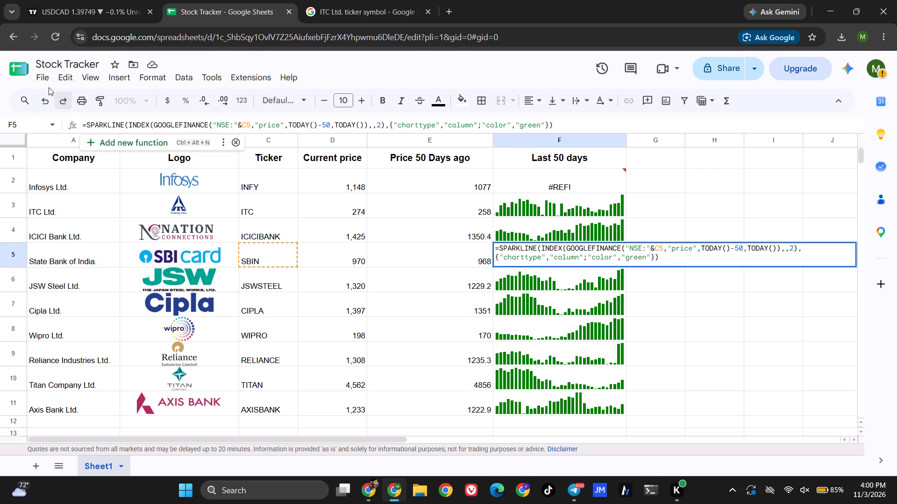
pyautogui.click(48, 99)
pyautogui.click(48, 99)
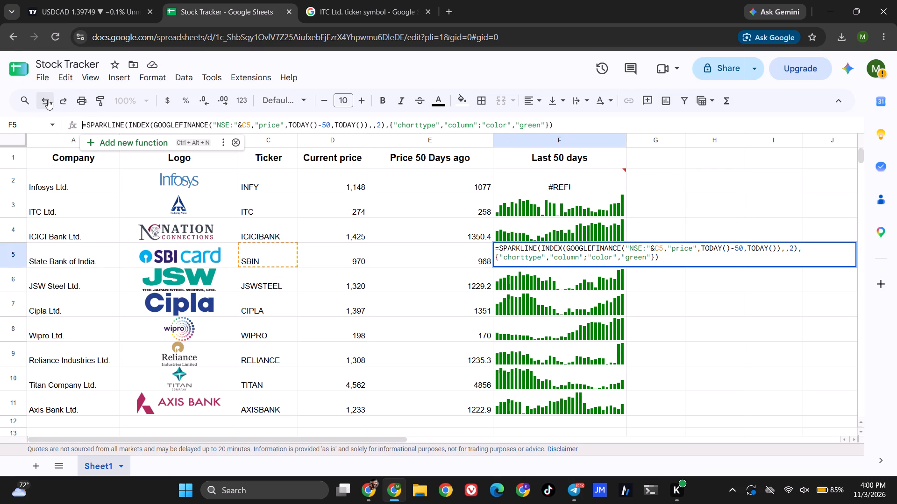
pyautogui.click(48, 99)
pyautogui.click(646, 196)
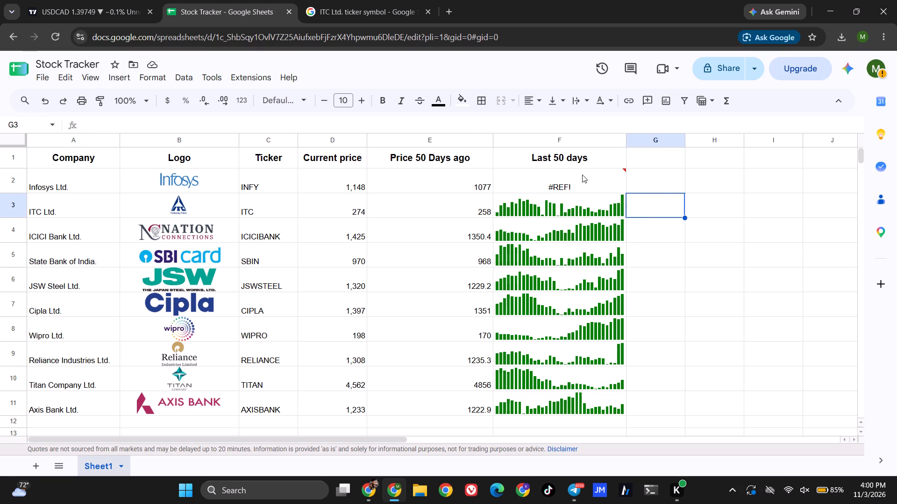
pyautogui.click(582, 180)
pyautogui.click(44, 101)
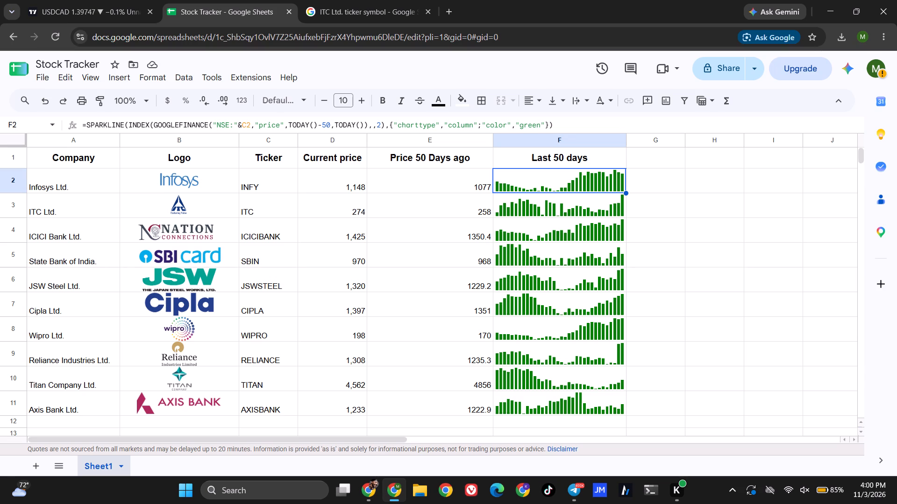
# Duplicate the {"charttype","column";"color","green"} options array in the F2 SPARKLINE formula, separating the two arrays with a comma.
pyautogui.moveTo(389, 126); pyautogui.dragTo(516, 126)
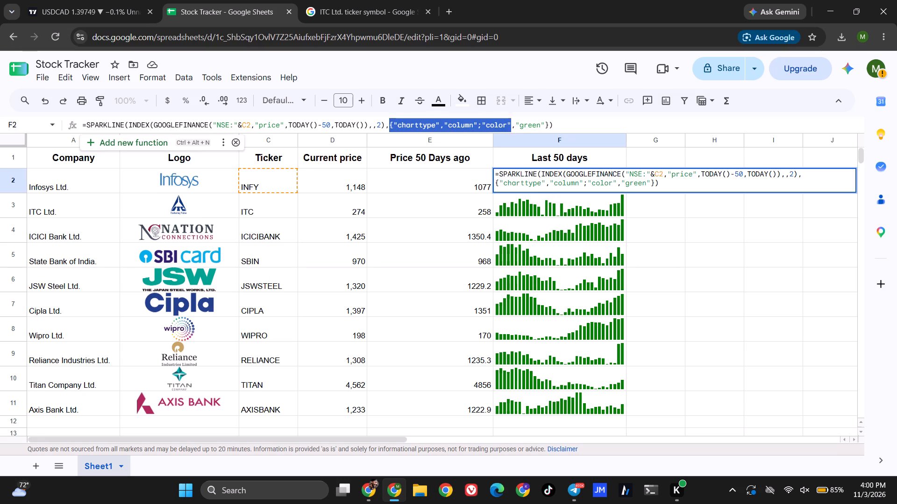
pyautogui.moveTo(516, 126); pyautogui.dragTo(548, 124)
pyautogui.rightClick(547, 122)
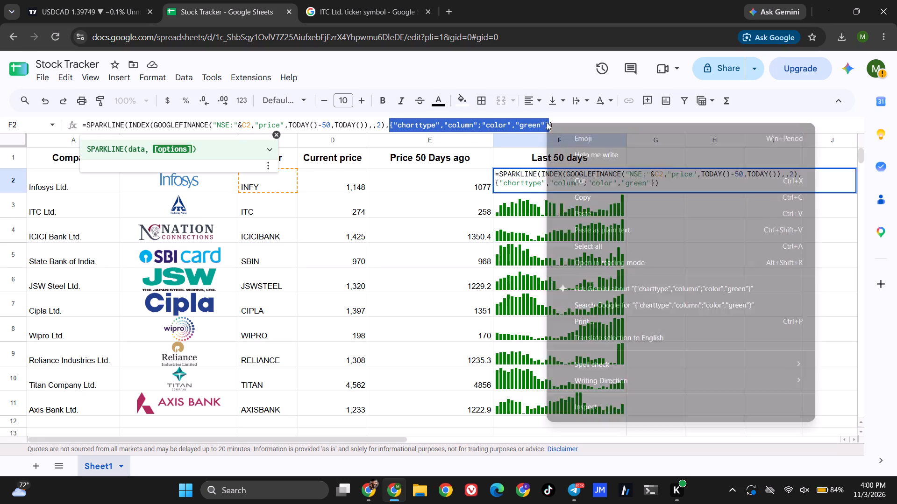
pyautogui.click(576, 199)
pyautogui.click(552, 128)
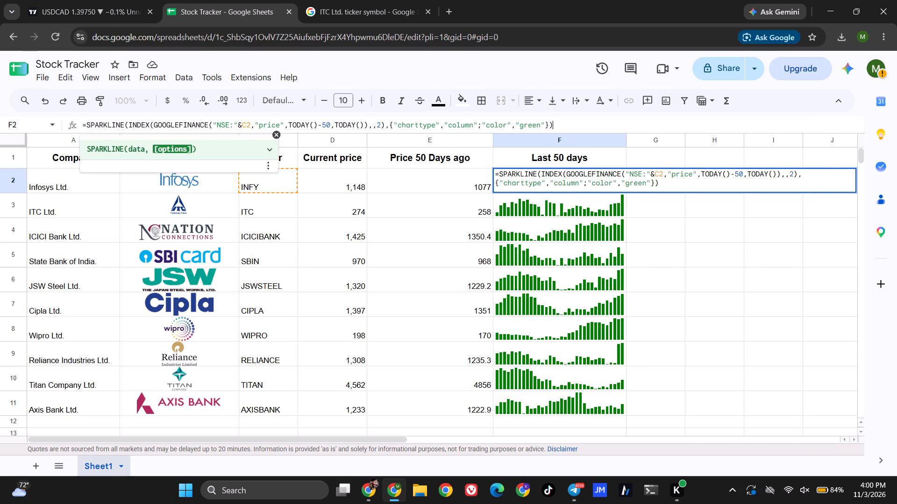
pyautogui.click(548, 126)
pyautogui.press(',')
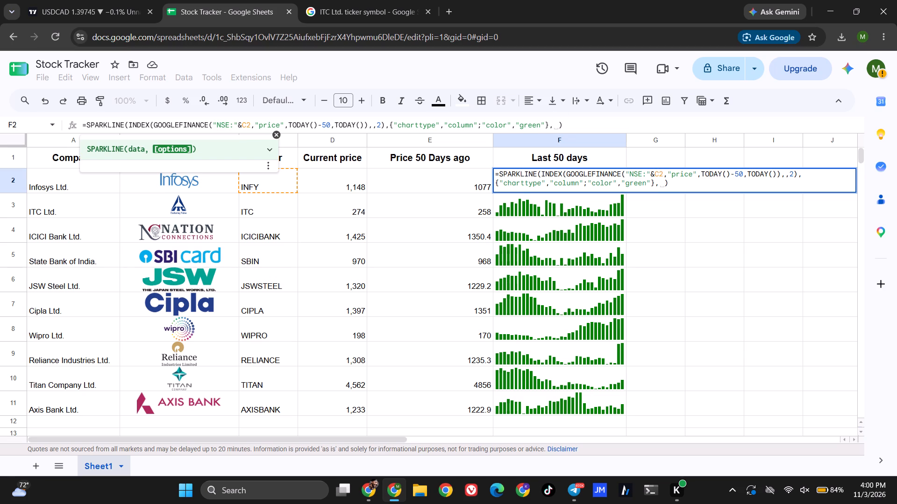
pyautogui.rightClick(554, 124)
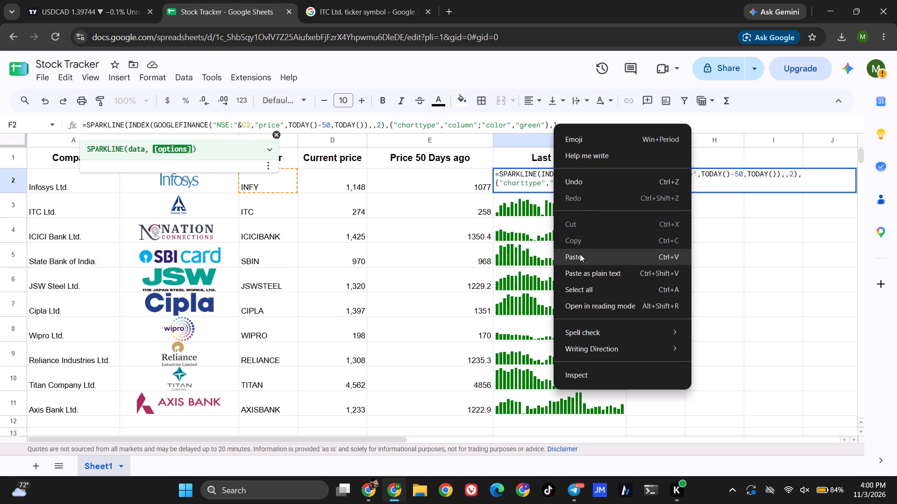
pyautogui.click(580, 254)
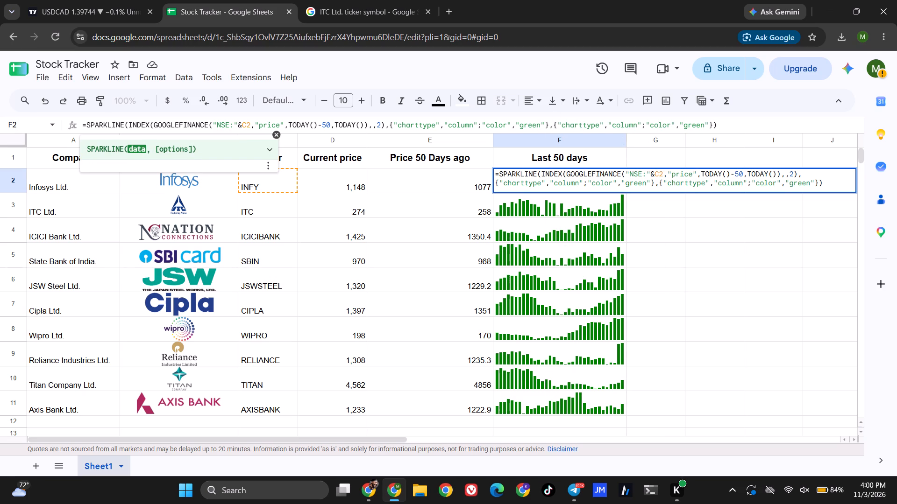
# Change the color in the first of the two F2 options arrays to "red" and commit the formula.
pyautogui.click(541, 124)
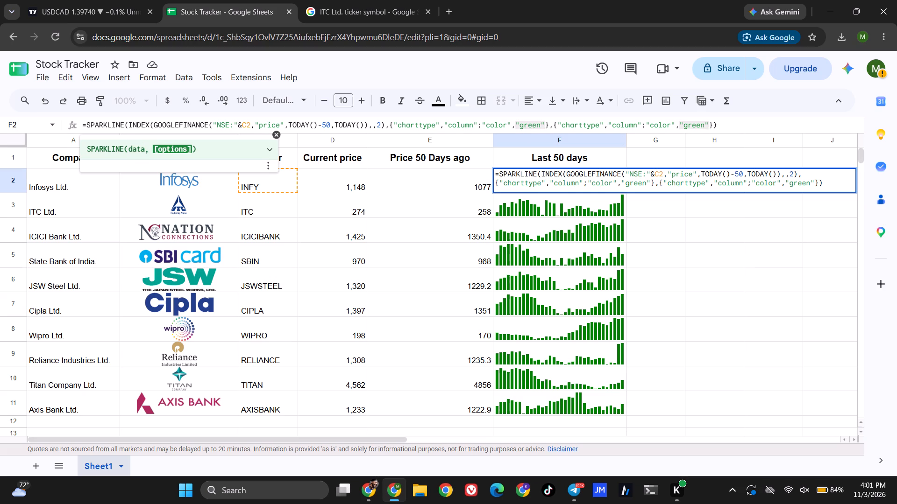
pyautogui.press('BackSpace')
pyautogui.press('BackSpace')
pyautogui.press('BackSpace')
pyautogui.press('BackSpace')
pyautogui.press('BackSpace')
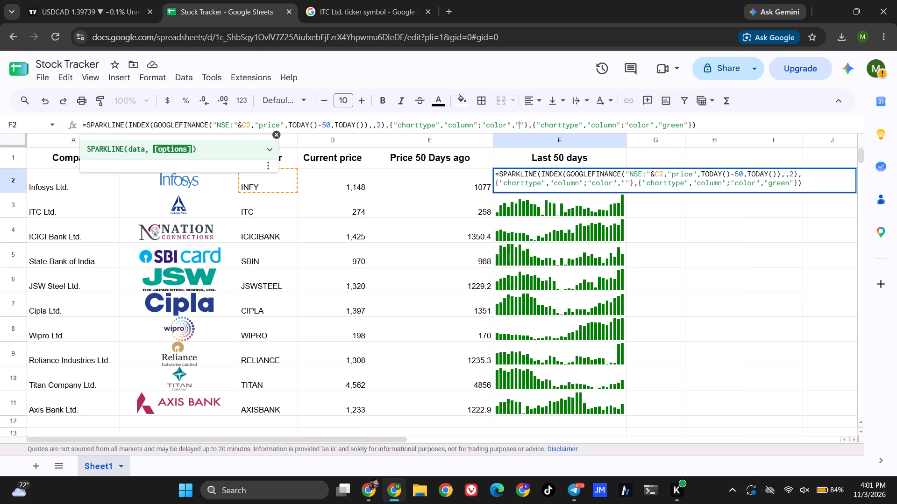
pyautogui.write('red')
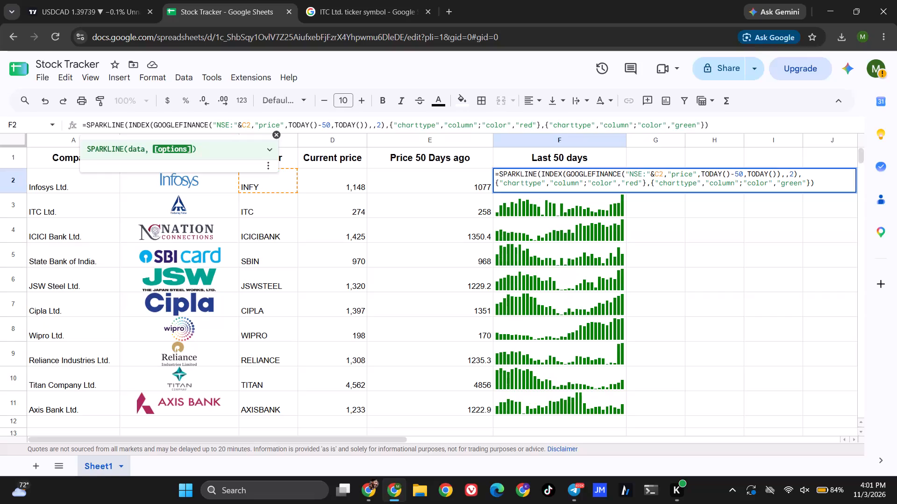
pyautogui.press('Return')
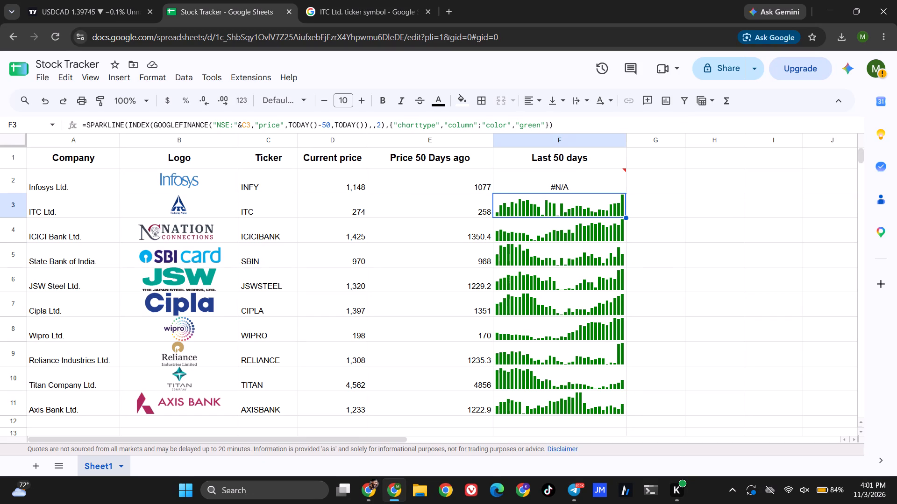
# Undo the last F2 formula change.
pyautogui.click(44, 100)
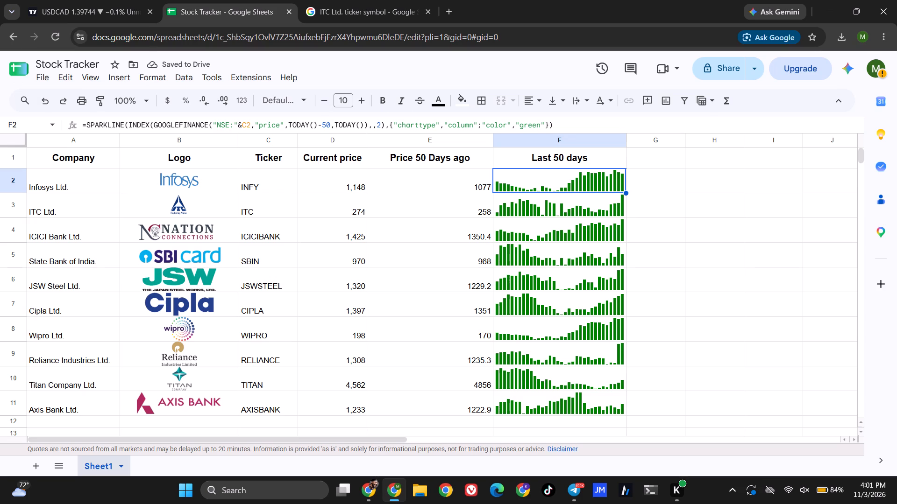
# Insert IF(D2<E2, before the options array in the F2 SPARKLINE formula.
pyautogui.click(557, 183)
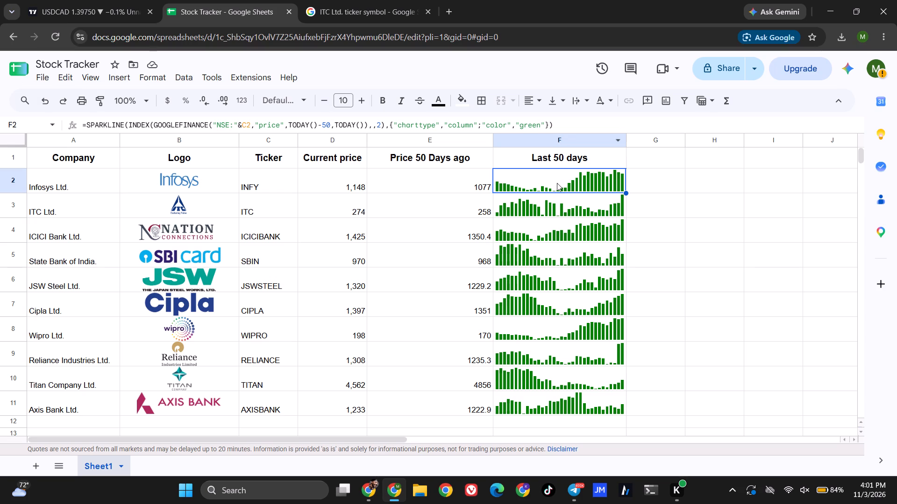
pyautogui.click(559, 214)
pyautogui.click(555, 190)
pyautogui.click(388, 126)
pyautogui.write('IF')
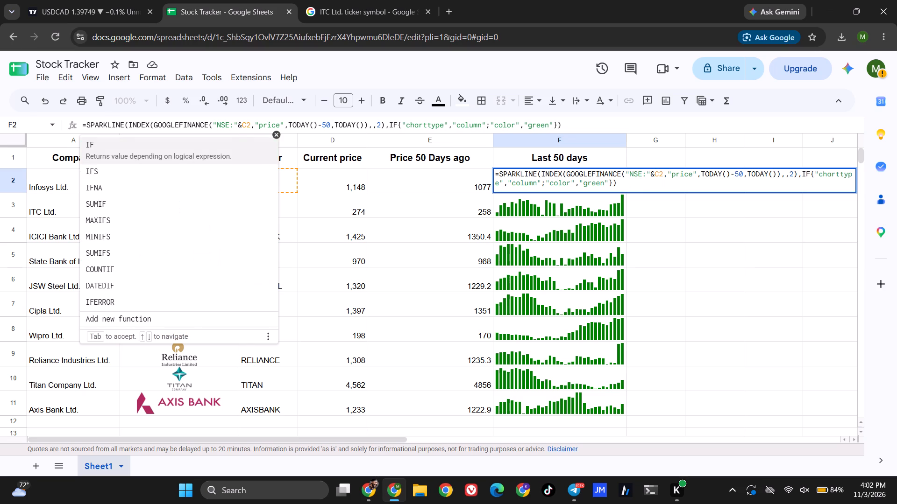
pyautogui.hotkey('shift', '(')
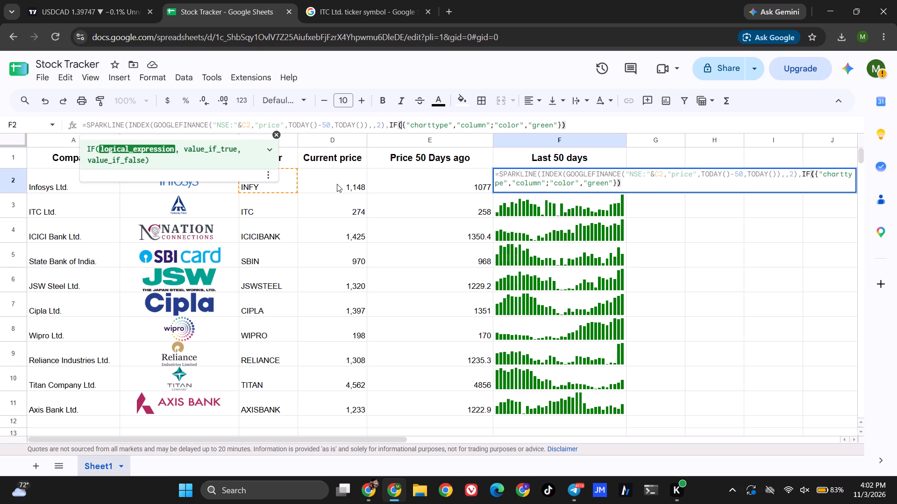
pyautogui.click(337, 184)
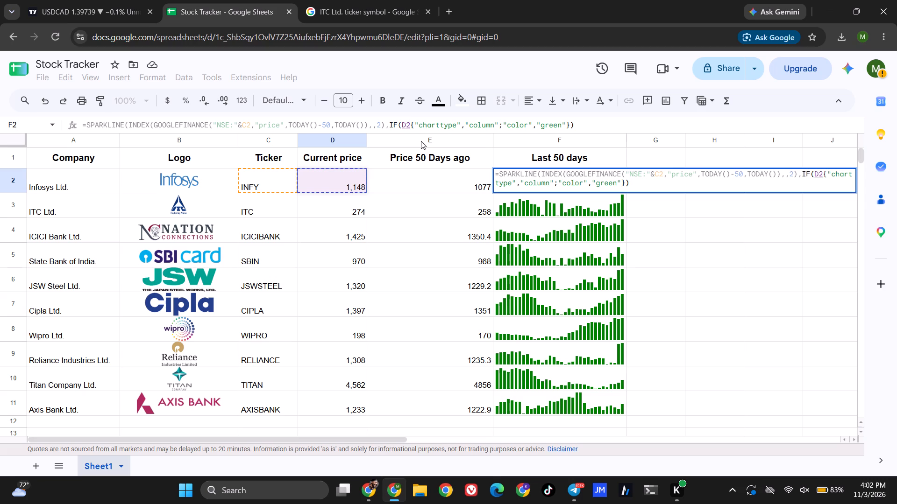
pyautogui.press('shift+less')
pyautogui.click(446, 178)
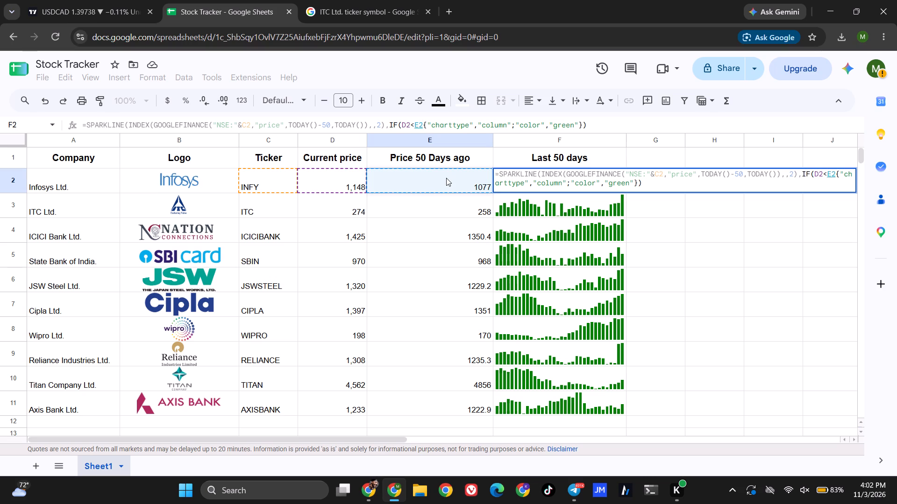
pyautogui.press(',')
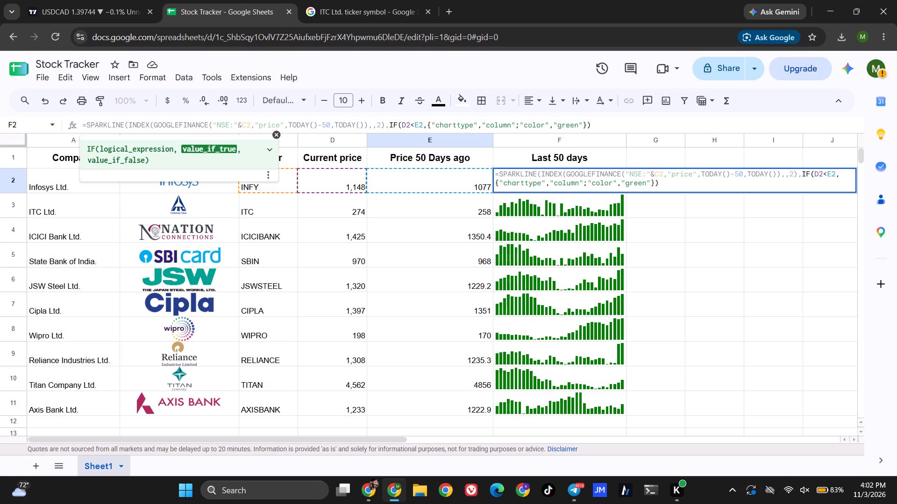
# Change the color in the F2 formula's IF true-value options array to "red".
pyautogui.moveTo(558, 126); pyautogui.dragTo(577, 125)
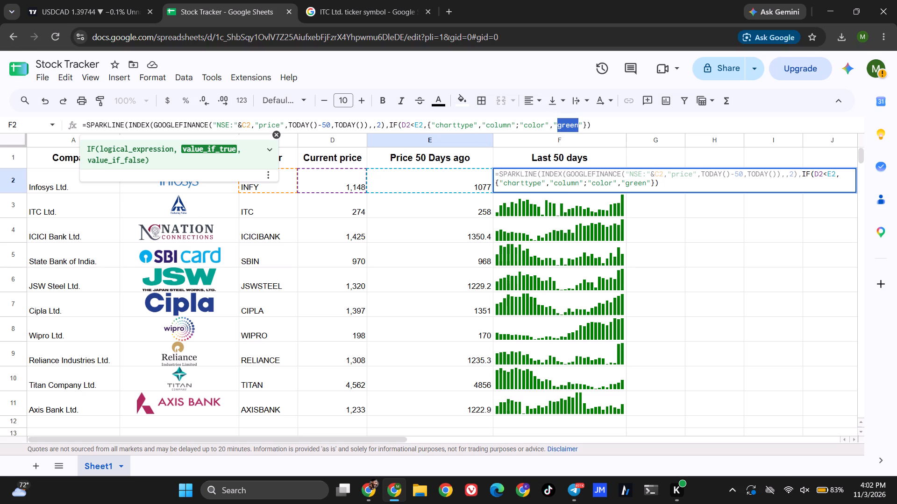
pyautogui.write('red')
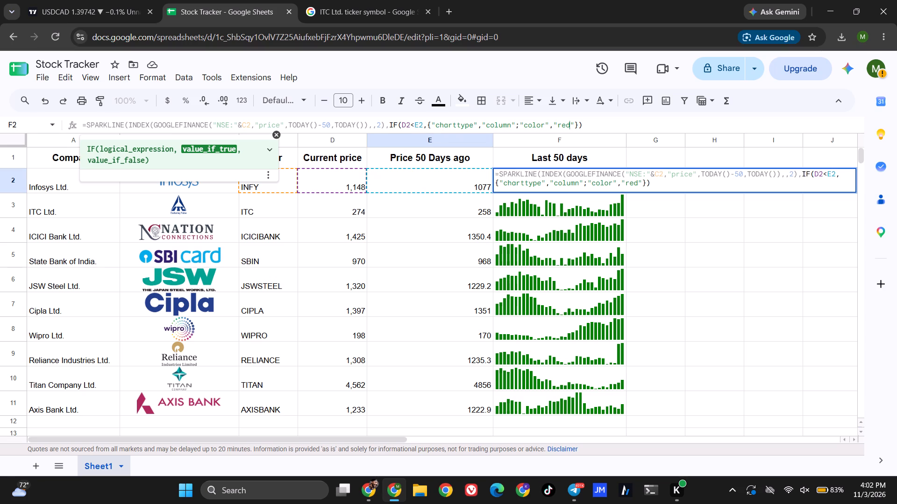
# Copy the {"charttype","column";"color","red"} array and paste it after a comma as the IF false value in the F2 formula.
pyautogui.moveTo(427, 123); pyautogui.dragTo(574, 127)
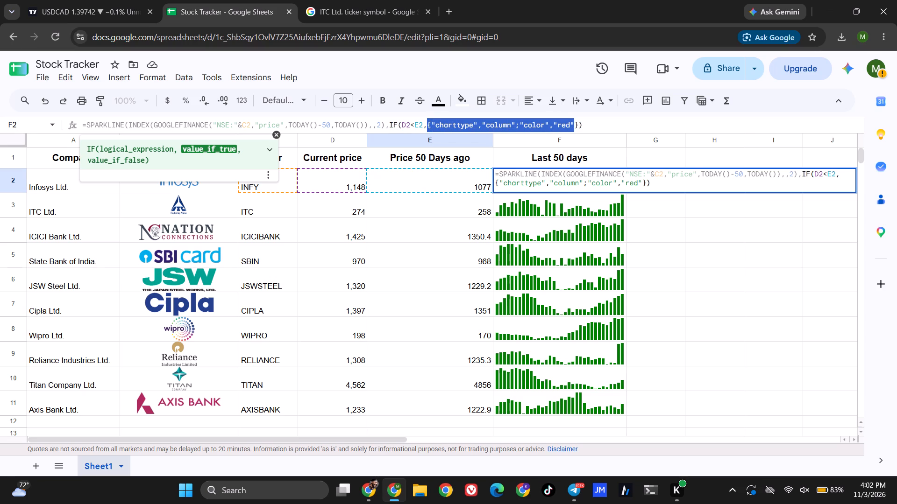
pyautogui.moveTo(574, 127); pyautogui.dragTo(577, 127)
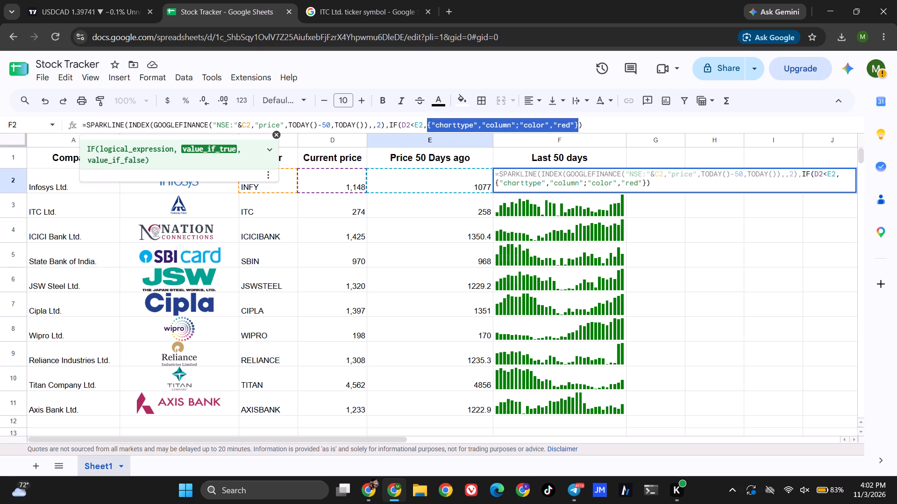
pyautogui.rightClick(560, 125)
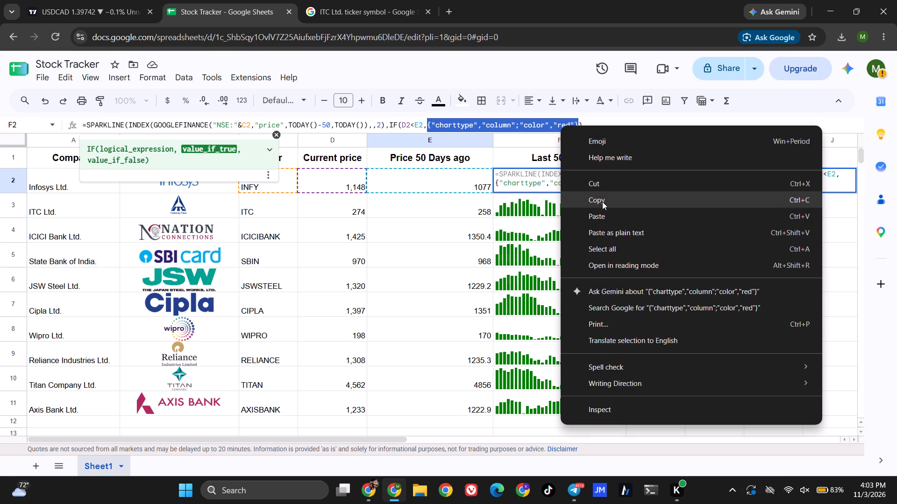
pyautogui.click(602, 202)
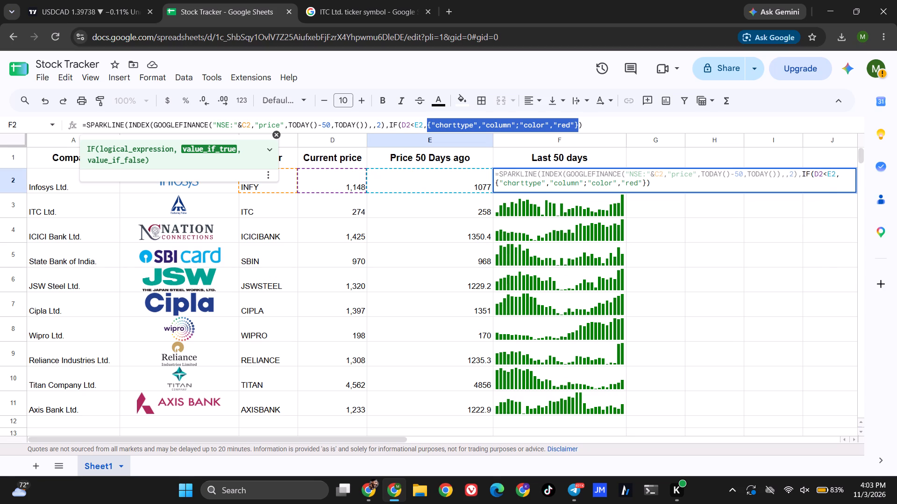
pyautogui.click(579, 125)
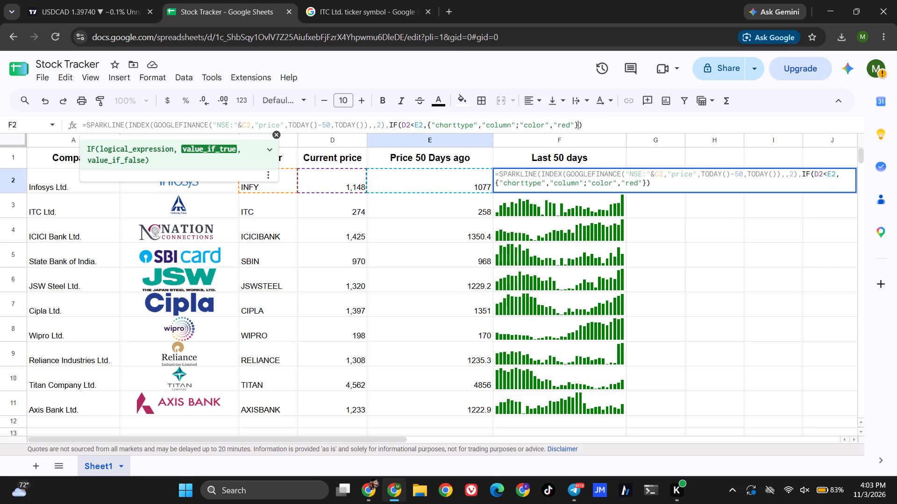
pyautogui.press(',')
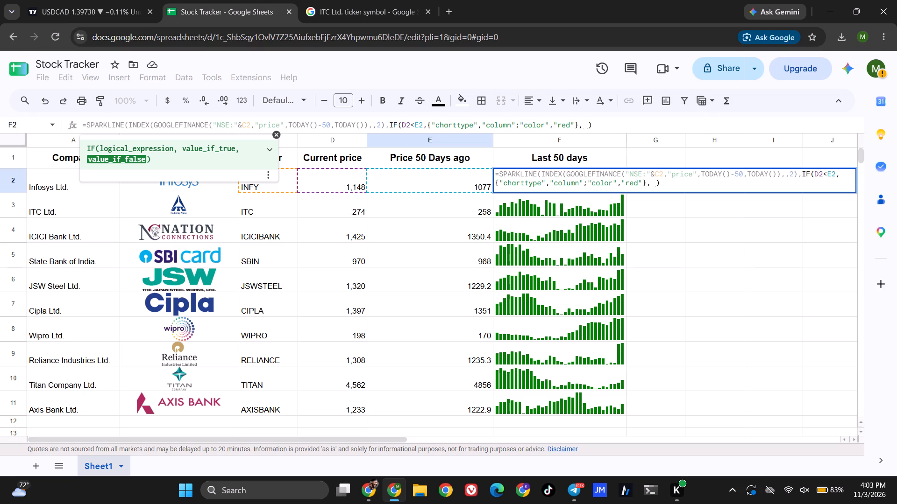
pyautogui.rightClick(580, 126)
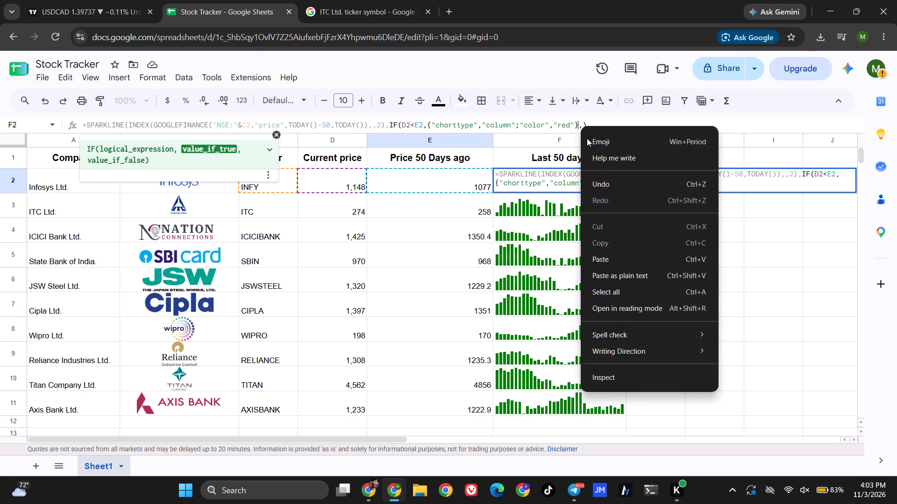
pyautogui.click(578, 124)
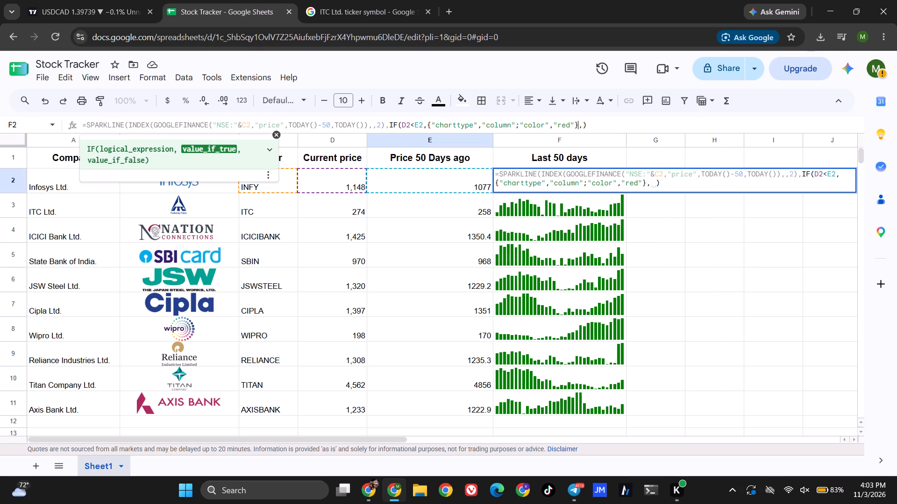
pyautogui.click(581, 125)
pyautogui.rightClick(581, 125)
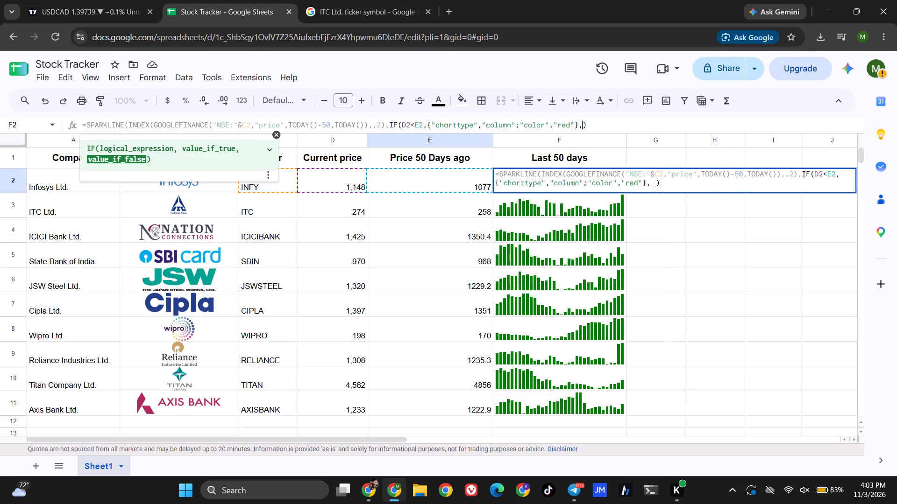
pyautogui.click(603, 253)
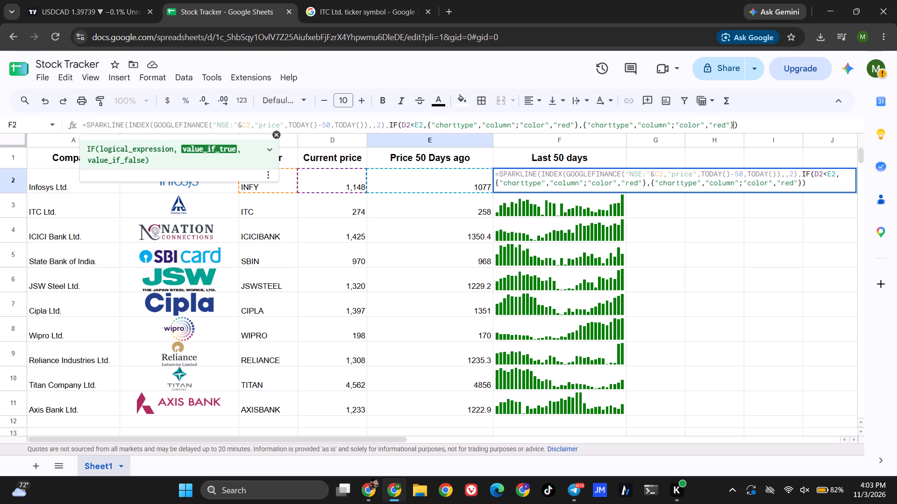
# Change the color in the second options array of the F2 formula to "green" and commit the formula.
pyautogui.click(726, 127)
pyautogui.click(725, 127)
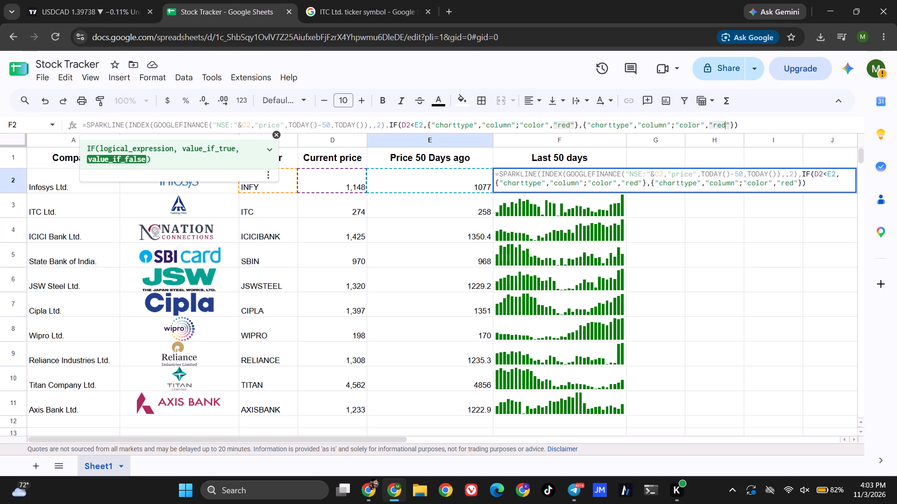
pyautogui.press('BackSpace')
pyautogui.press('BackSpace')
pyautogui.press('BackSpace')
pyautogui.write('green')
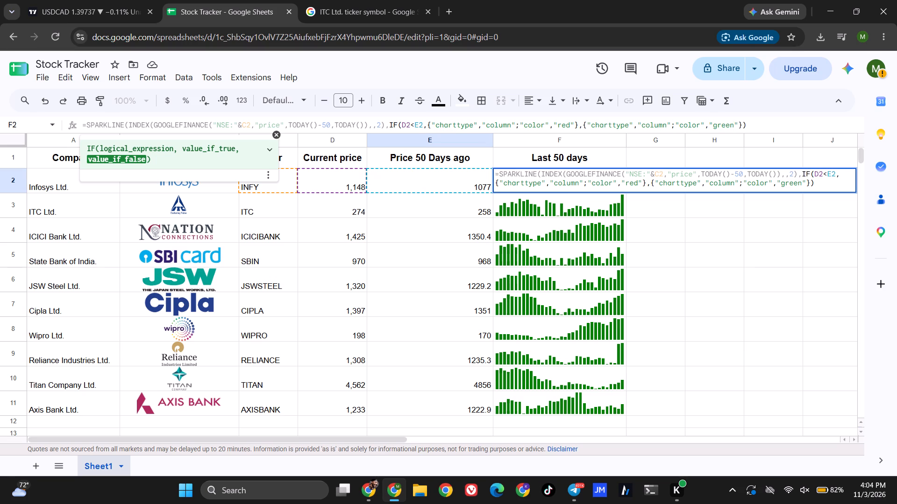
pyautogui.press('Return')
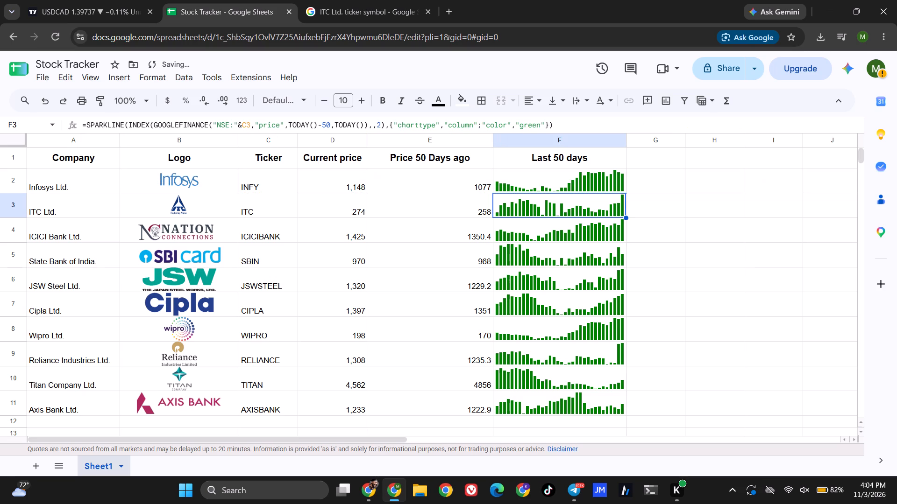
# Fill the F2 conditional-color SPARKLINE formula down through F11.
pyautogui.click(604, 178)
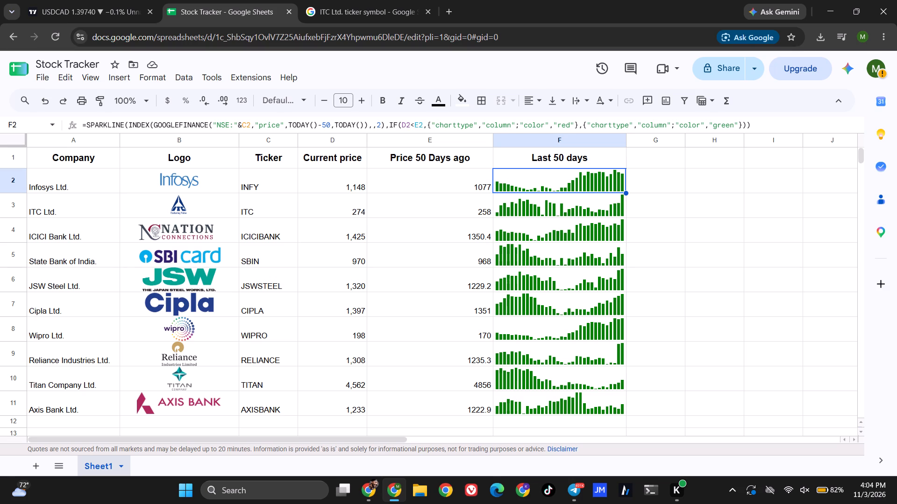
pyautogui.moveTo(626, 194); pyautogui.dragTo(610, 410)
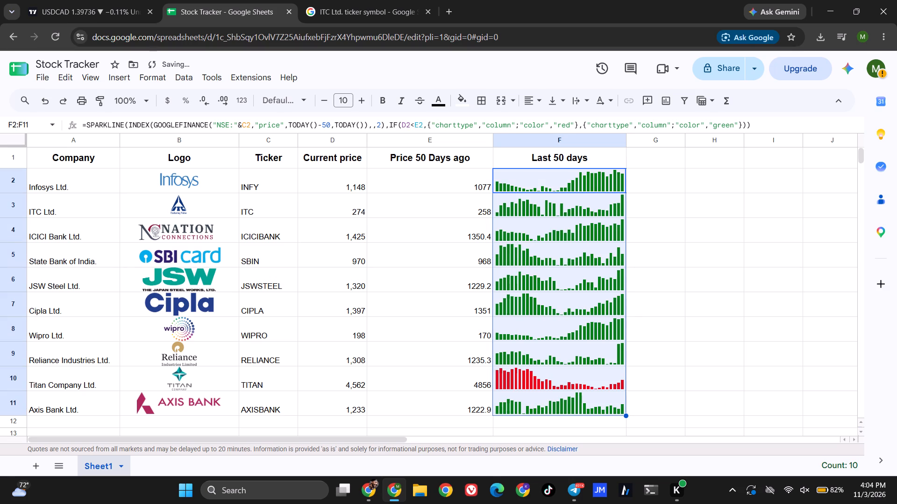
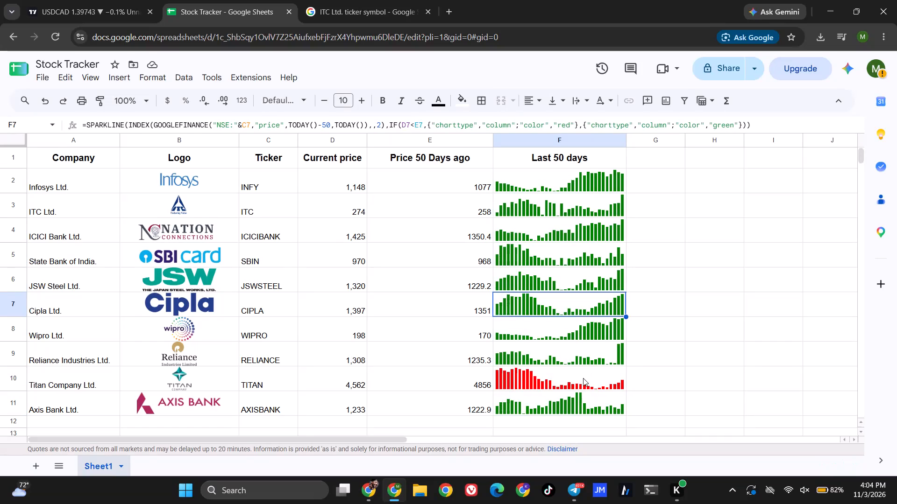
# Examine the tickers, current prices and prices 50 days ago against the sparkline colors across the company rows.
pyautogui.scroll(2, 574, 329)
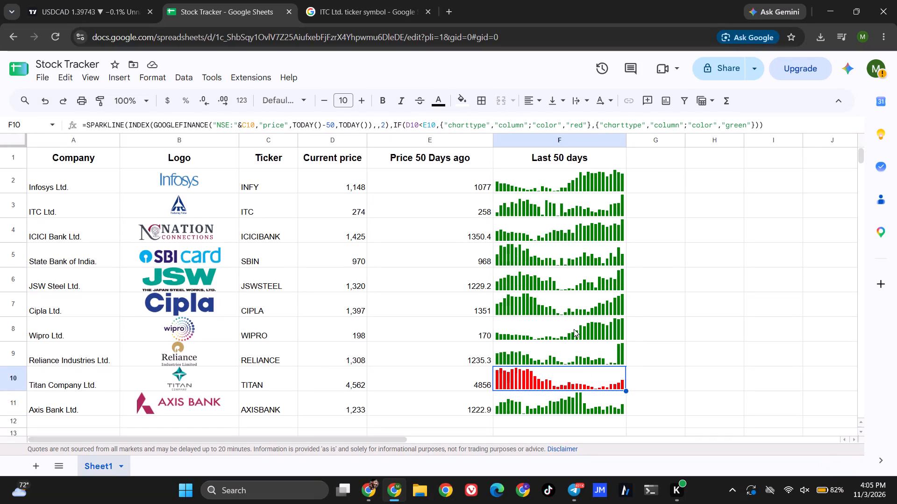
pyautogui.scroll(3, 574, 329)
pyautogui.scroll(-4, 445, 283)
pyautogui.scroll(5, 445, 283)
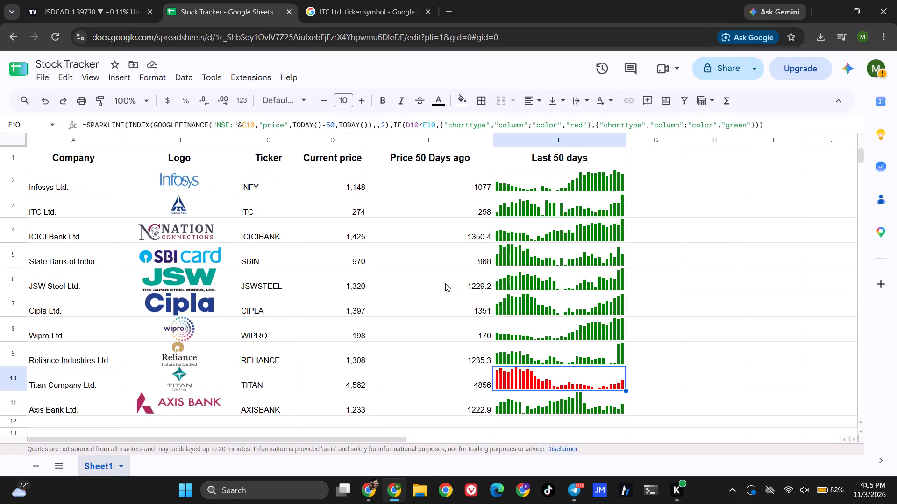
pyautogui.click(274, 239)
pyautogui.click(328, 233)
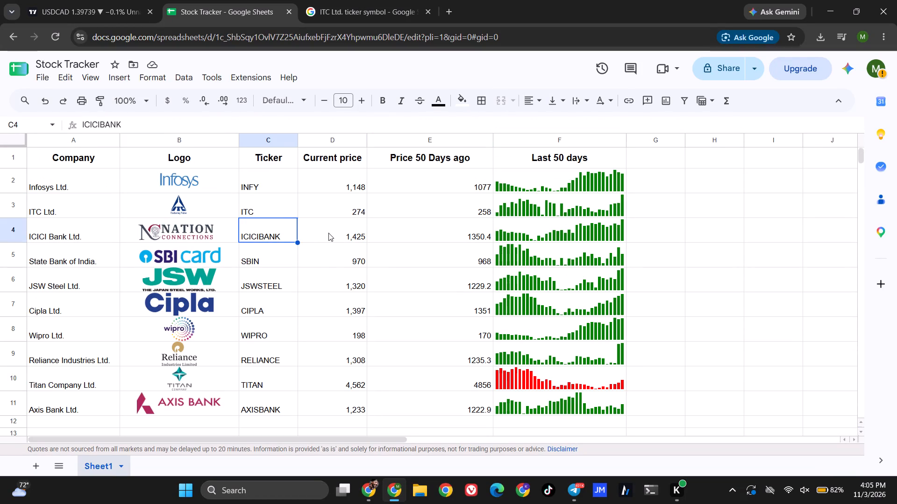
pyautogui.click(435, 234)
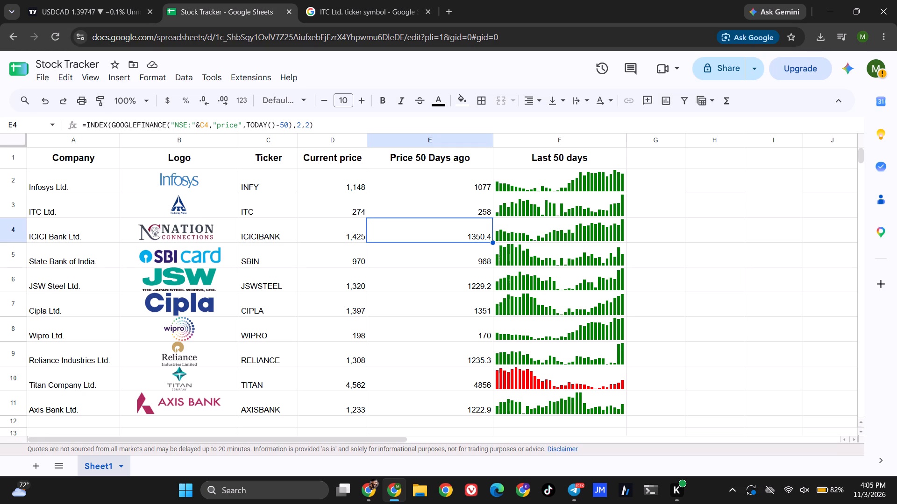
pyautogui.click(336, 239)
pyautogui.click(438, 259)
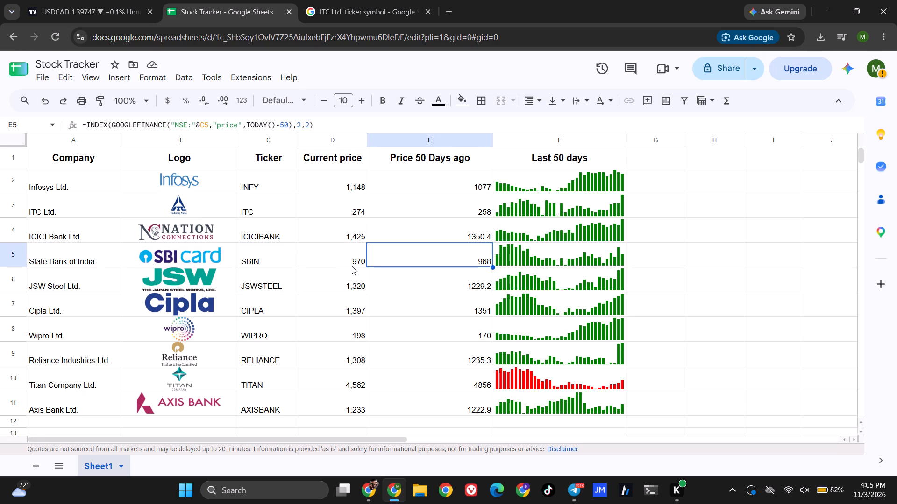
pyautogui.click(347, 263)
pyautogui.click(407, 275)
pyautogui.click(348, 284)
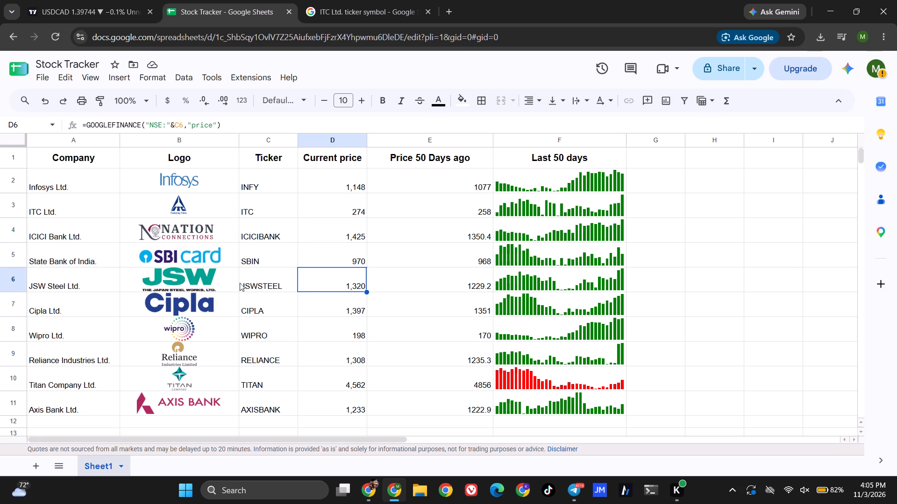
pyautogui.click(169, 283)
pyautogui.scroll(-2, 205, 254)
pyautogui.scroll(6, 206, 252)
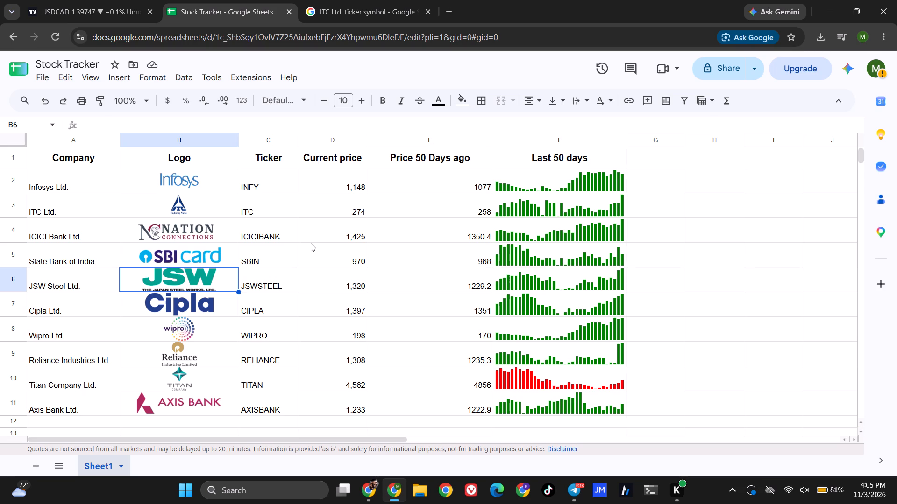
# Look over the USDCAD chart in TradingView and return to the Stock Tracker sheet.
pyautogui.click(132, 5)
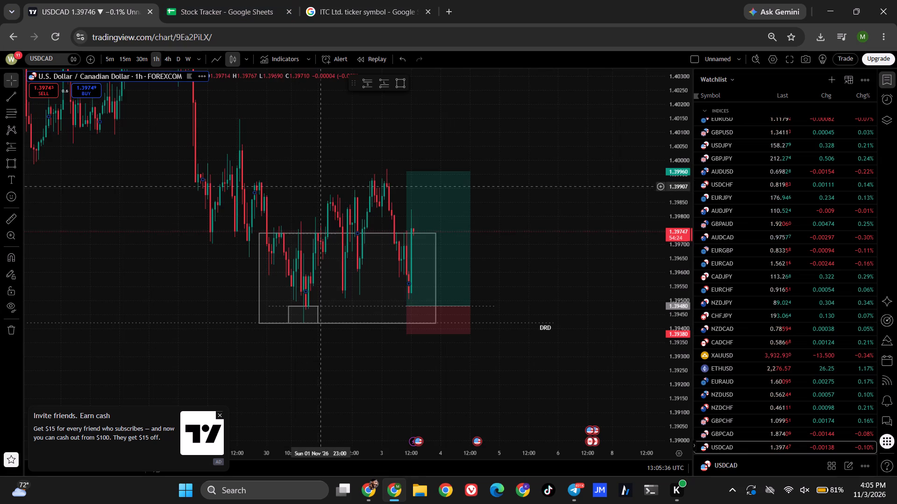
pyautogui.scroll(6, 369, 213)
pyautogui.moveTo(415, 212); pyautogui.dragTo(547, 202)
pyautogui.scroll(-3, 545, 203)
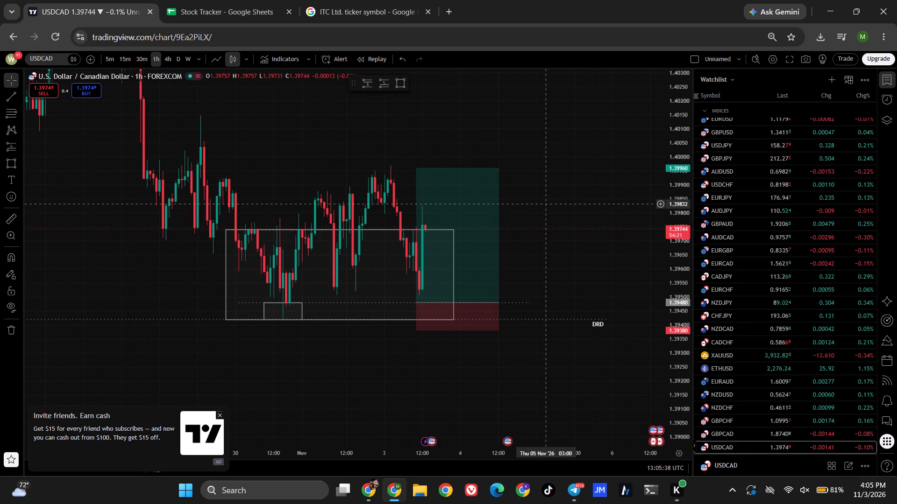
pyautogui.click(350, 13)
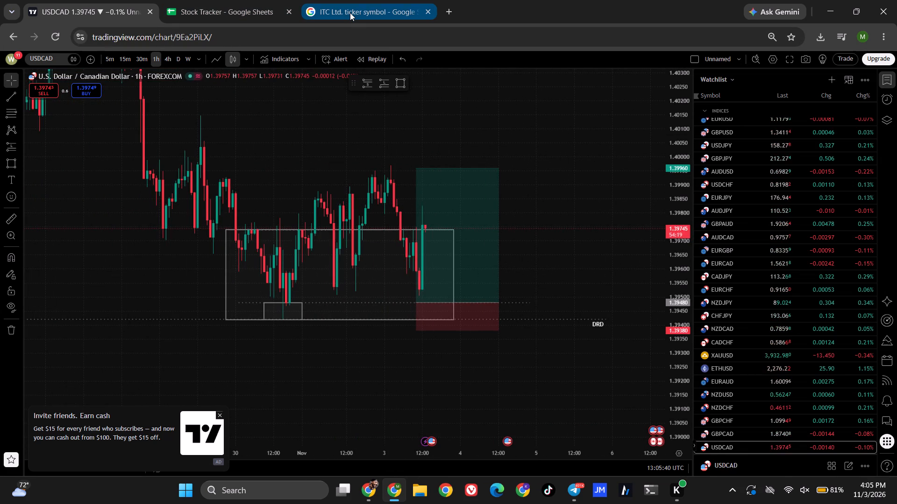
pyautogui.click(241, 11)
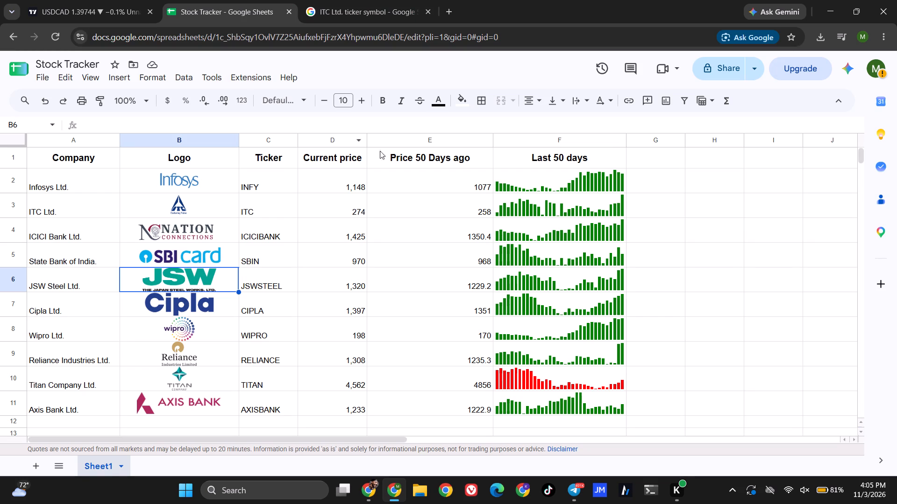
# Add the header "Purchase Date" in G1 and widen column G to fit it.
pyautogui.click(654, 158)
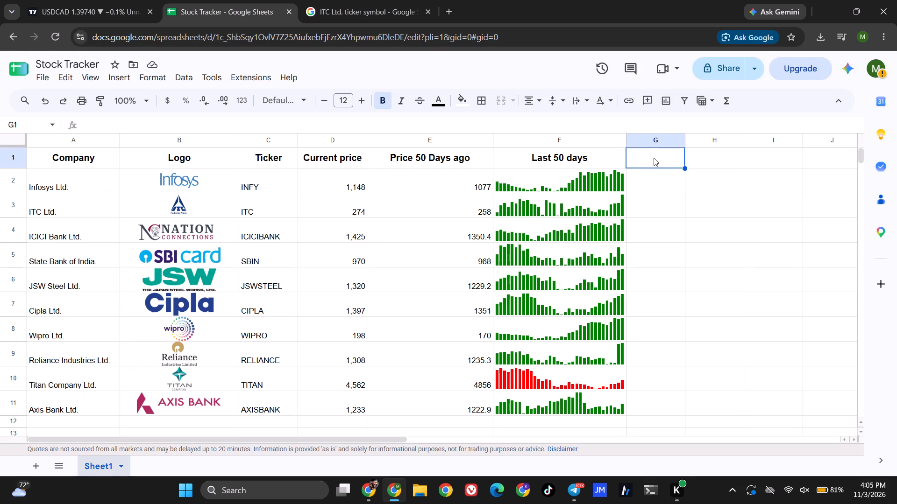
pyautogui.write('urchase')
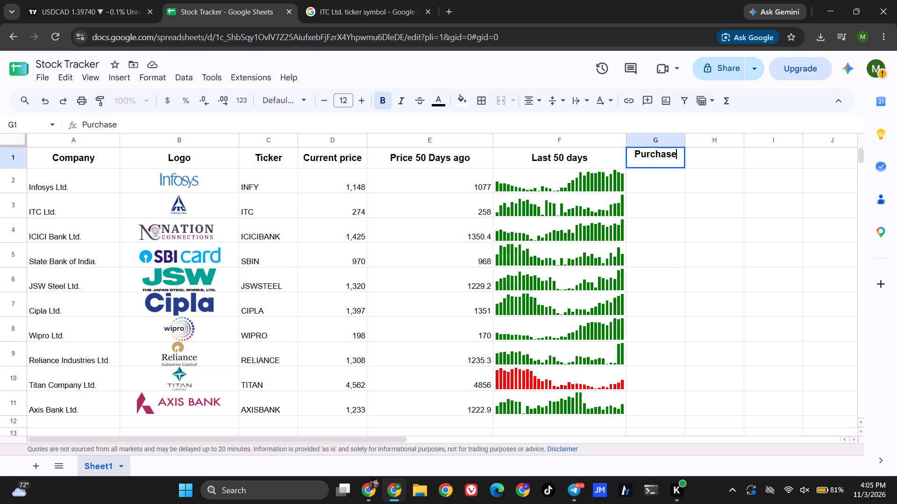
pyautogui.press('space')
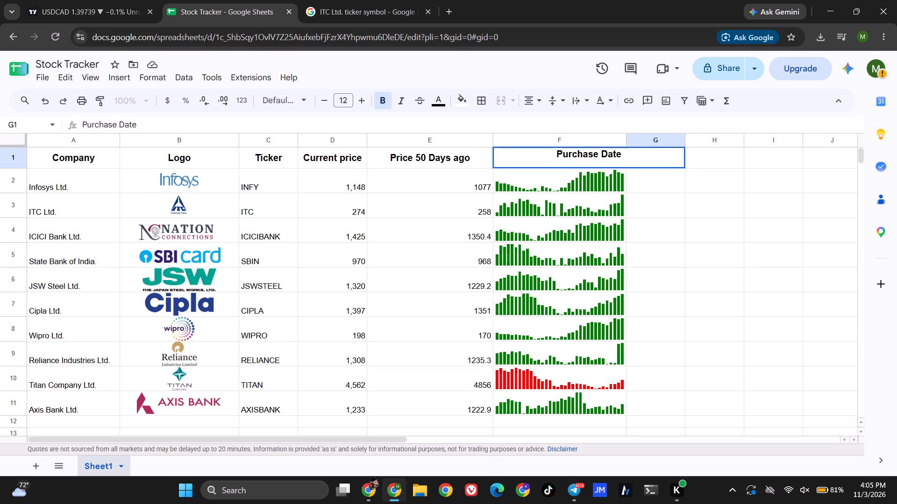
pyautogui.press('Down')
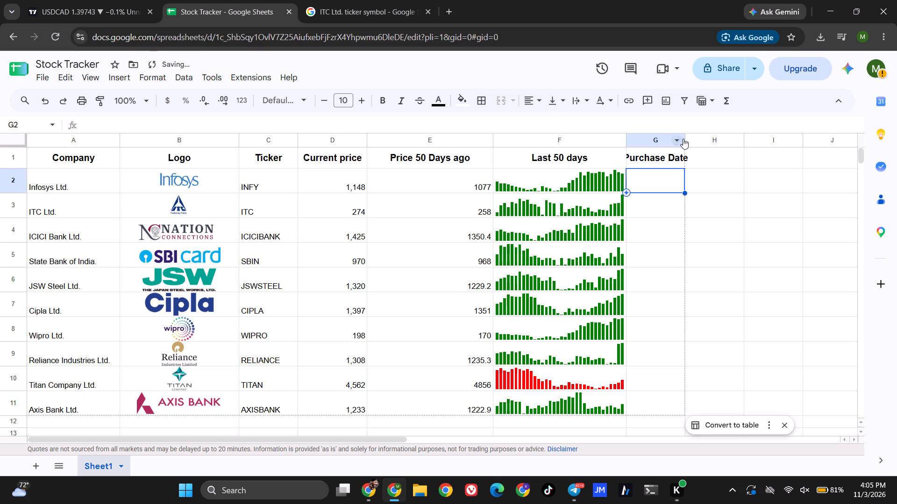
pyautogui.moveTo(686, 137); pyautogui.dragTo(731, 135)
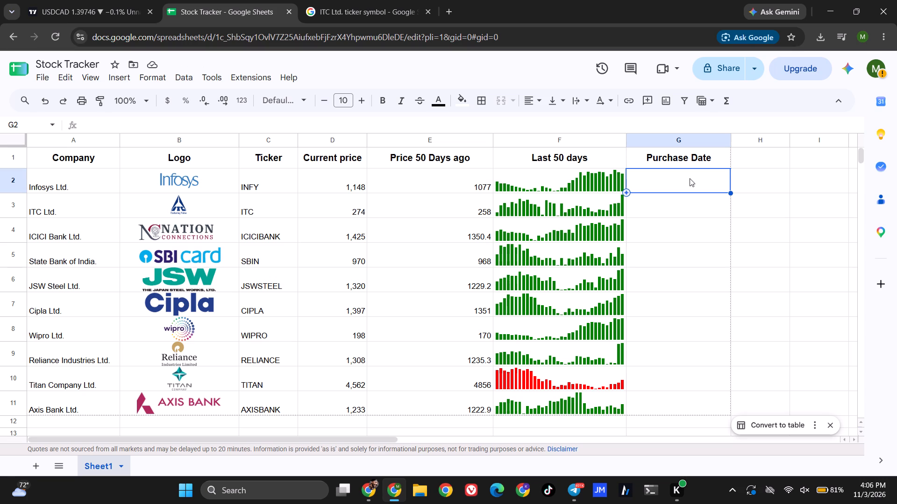
# Enter the purchase dates 15/02/2023 for Infosys in G2 and 04/03/2024 for ITC in G3.
pyautogui.write('15')
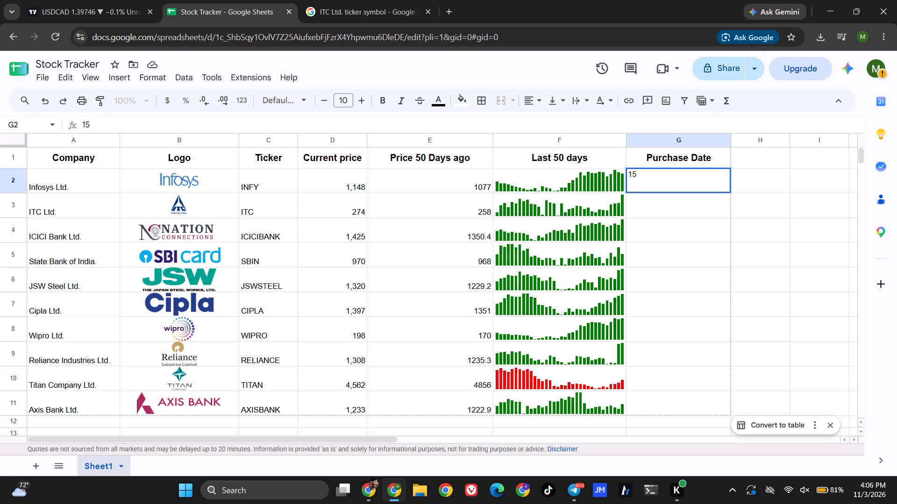
pyautogui.write('/02/')
pyautogui.write('2023')
pyautogui.press('Down')
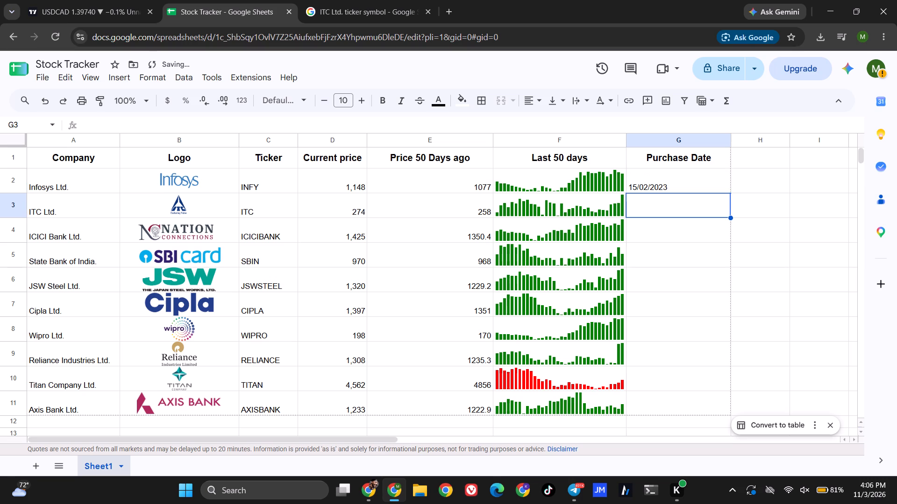
pyautogui.write('15')
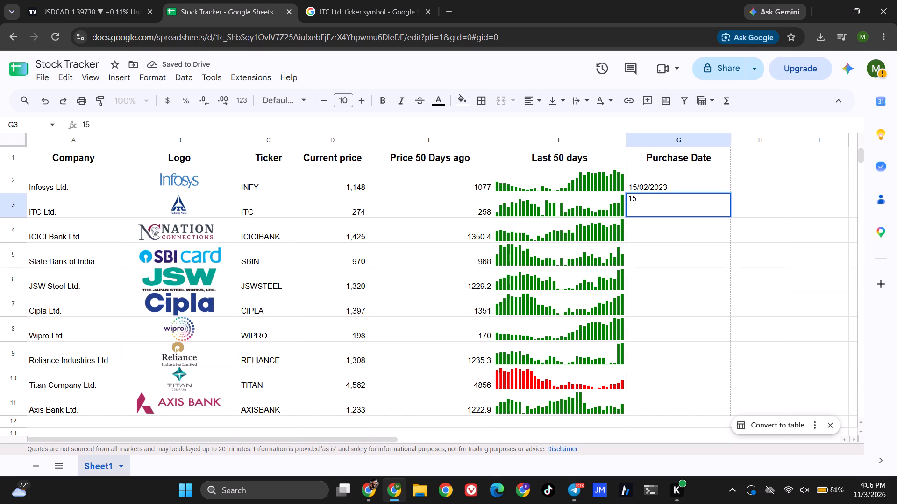
pyautogui.press('BackSpace')
pyautogui.press('BackSpace')
pyautogui.press('0')
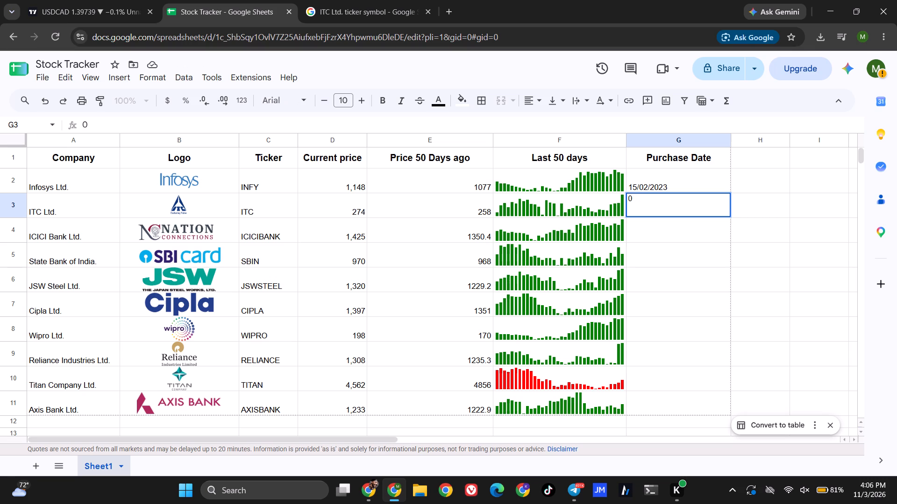
pyautogui.press('4')
pyautogui.write('/03/')
pyautogui.write('201')
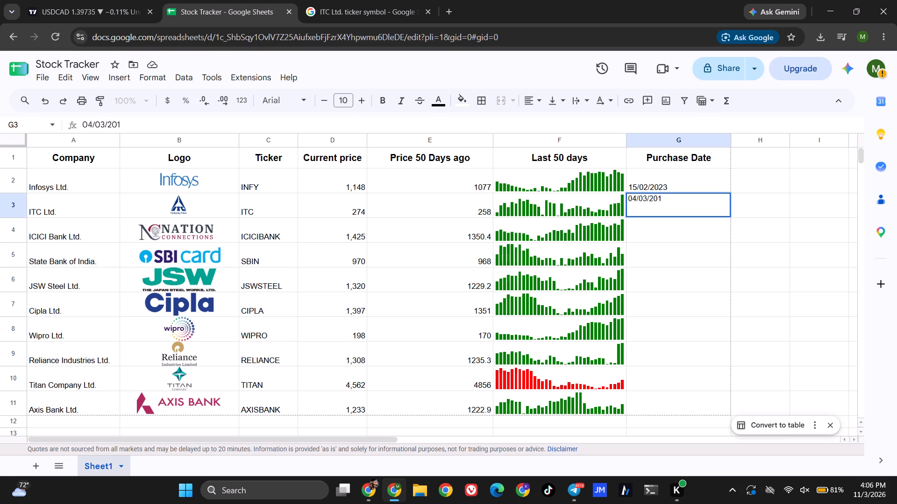
pyautogui.press('BackSpace')
pyautogui.write('24')
pyautogui.press('Down')
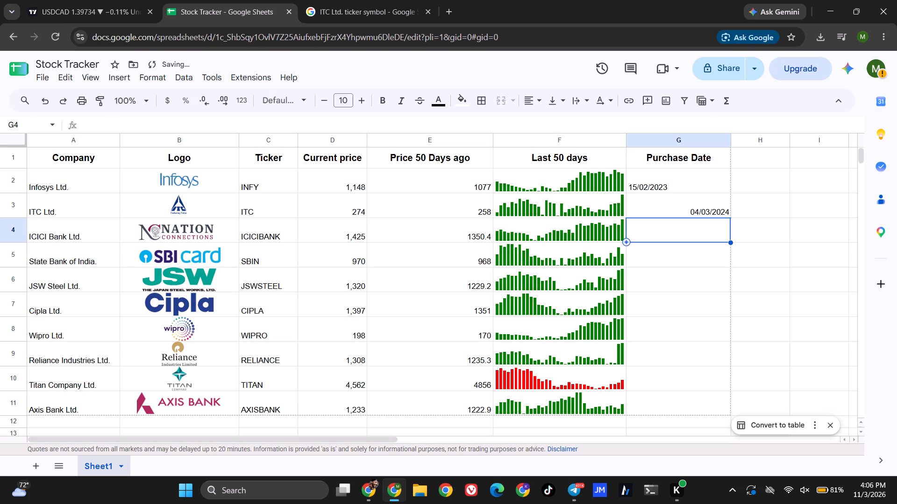
# Enter the purchase dates 18/04/2023 for ICICI Bank in G4 and 21/11/2022 for State Bank of India in G5.
pyautogui.press('1')
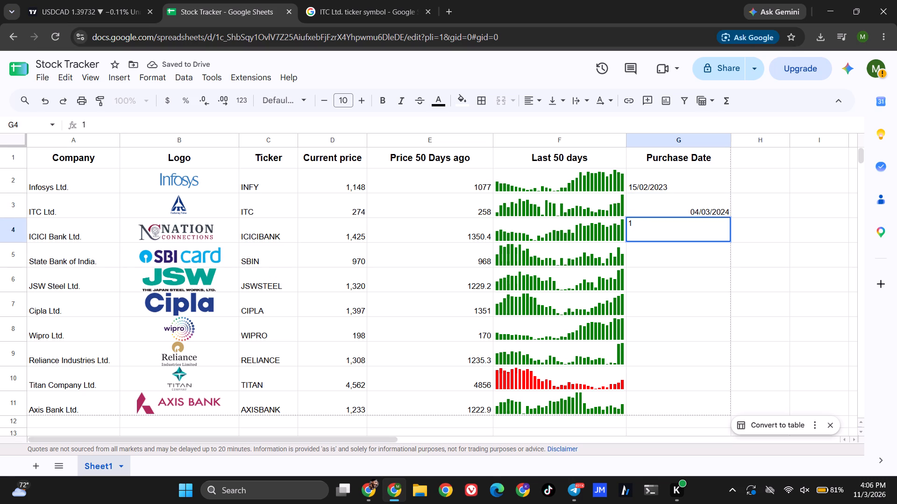
pyautogui.press('8')
pyautogui.write('/04')
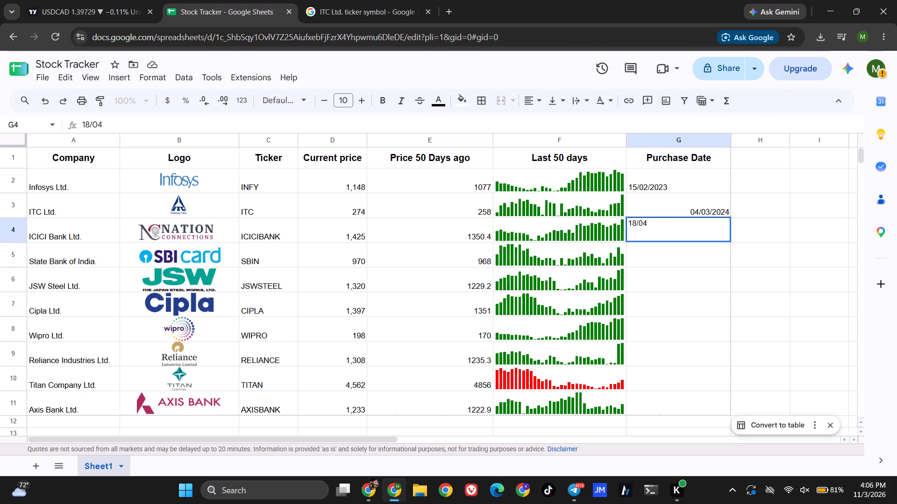
pyautogui.press('/')
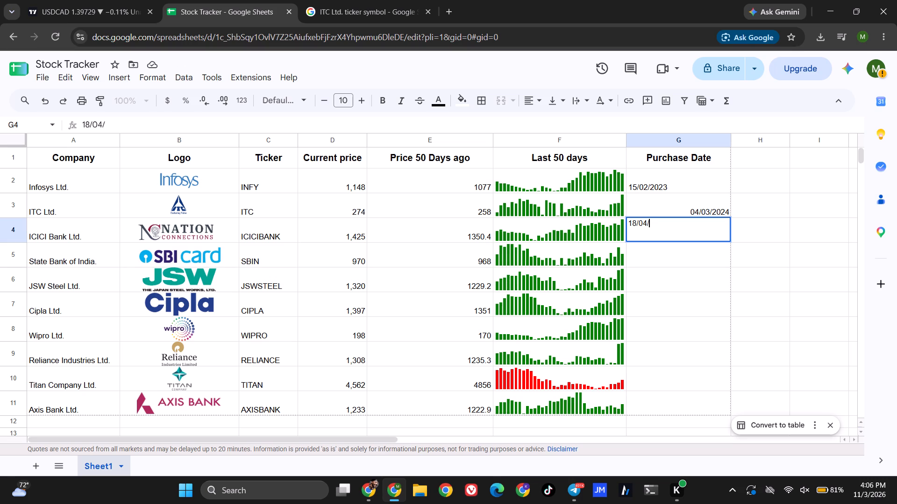
pyautogui.write('2023')
pyautogui.press('Down')
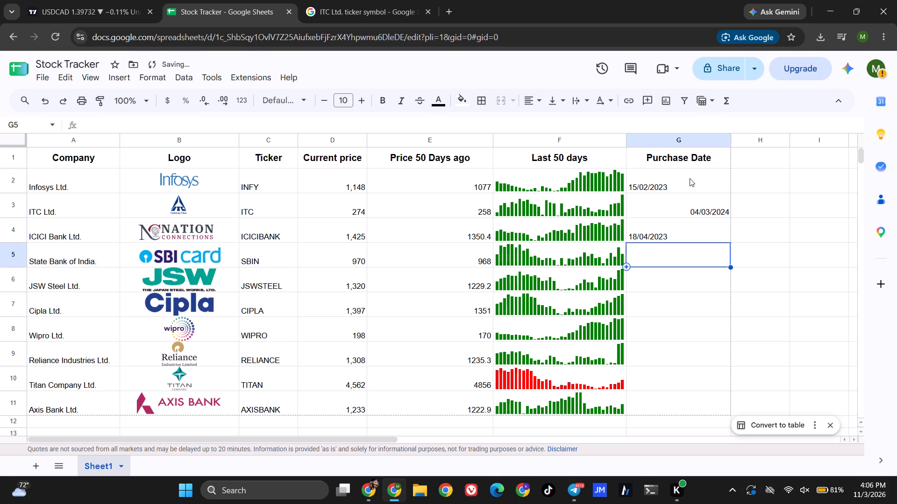
pyautogui.write('21')
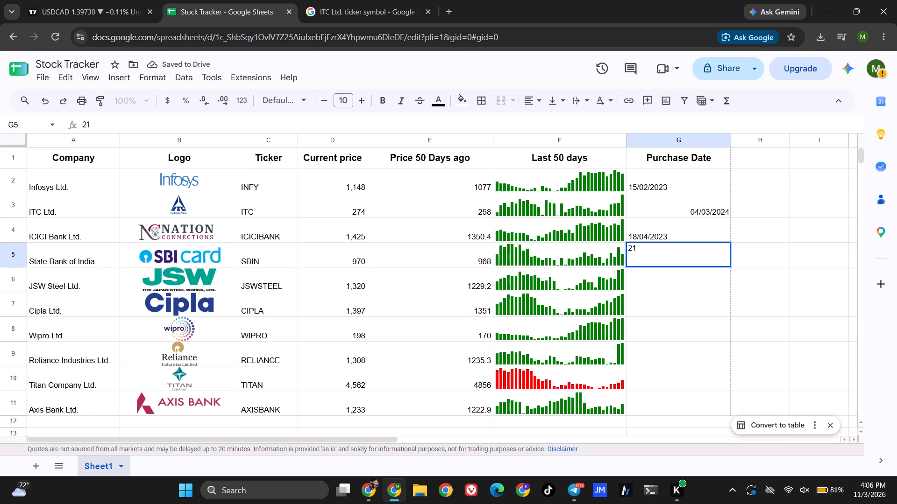
pyautogui.press('/')
pyautogui.write('11')
pyautogui.write('/2')
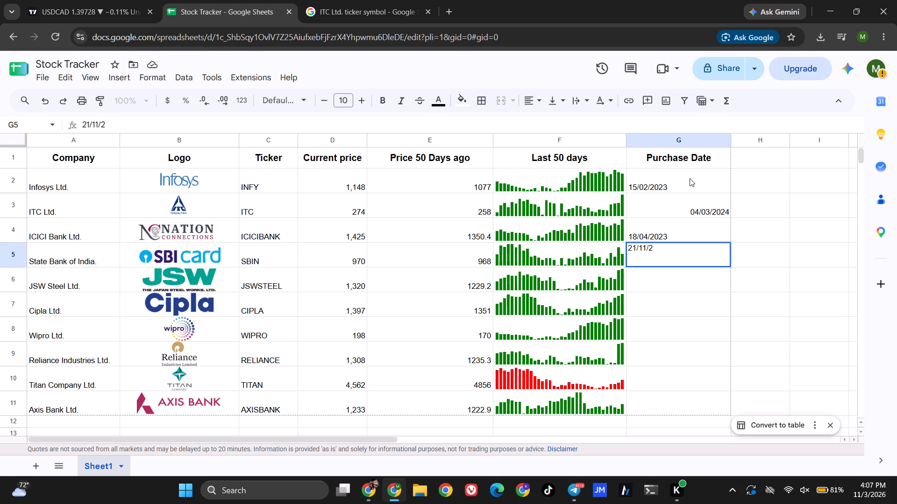
pyautogui.press('0')
pyautogui.write('22')
pyautogui.press('Down')
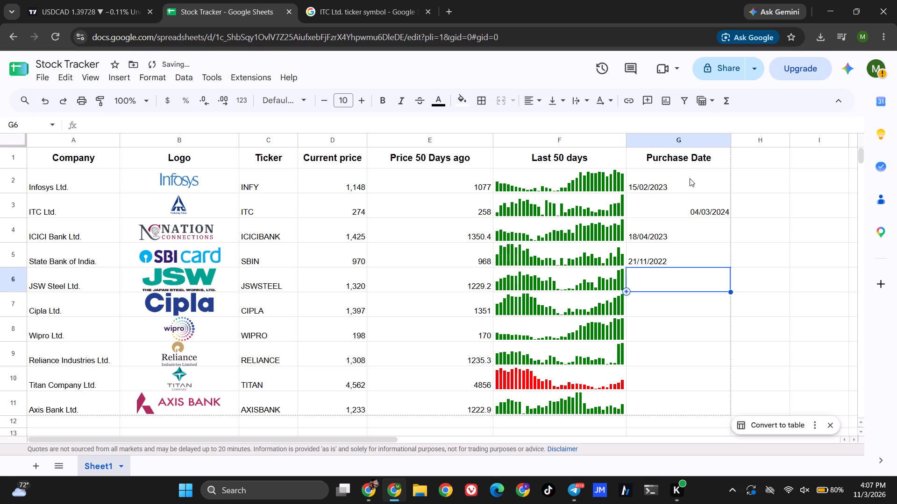
# Enter the purchase dates 14/03/2024 for JSW Steel in G6 and 02/01/2025 for Cipla in G7.
pyautogui.write('14')
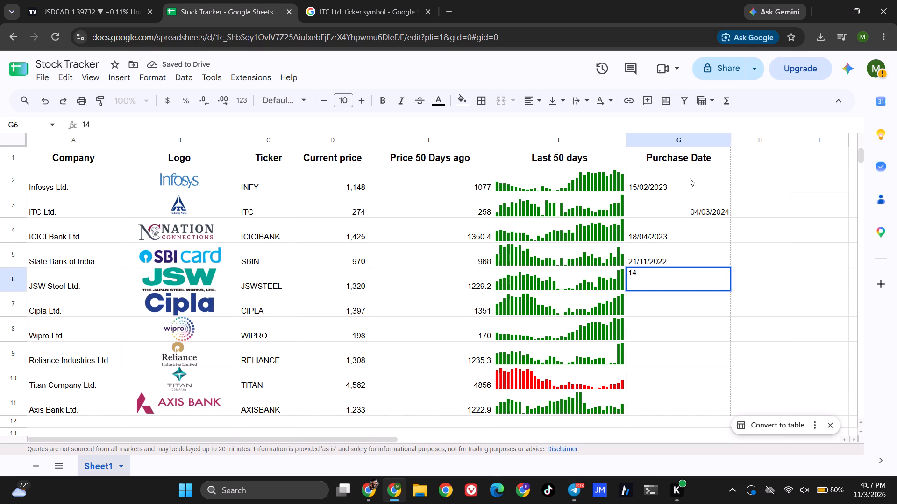
pyautogui.write('/03')
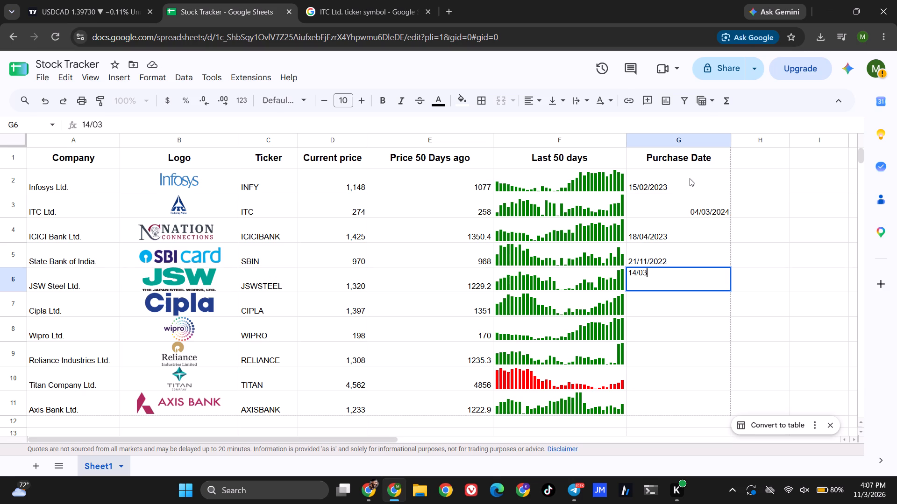
pyautogui.press('/')
pyautogui.write('20')
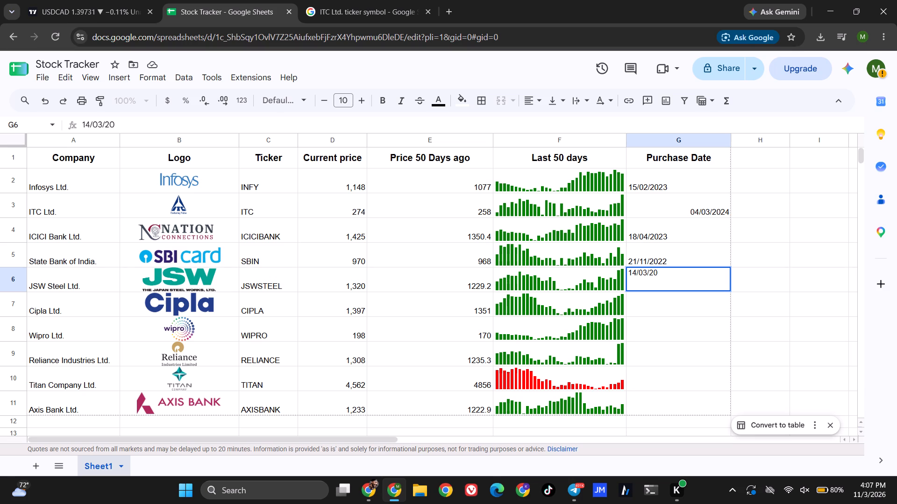
pyautogui.write('24')
pyautogui.press('Down')
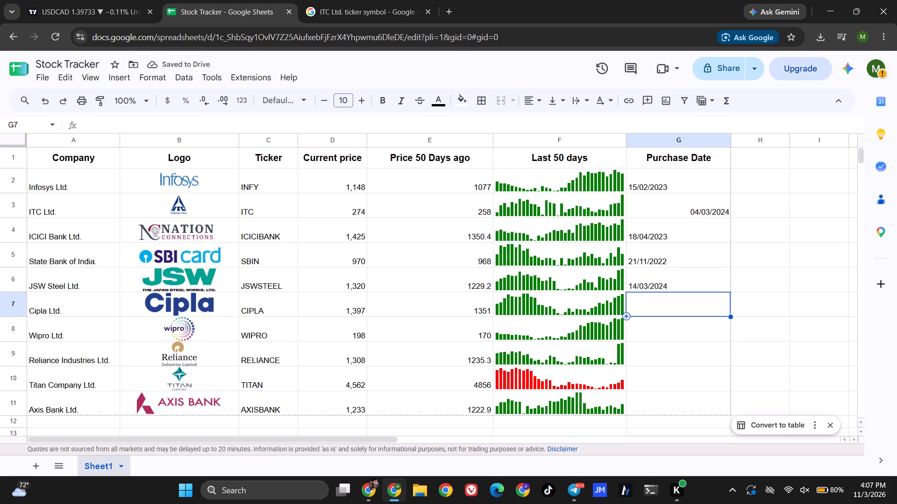
pyautogui.write('02')
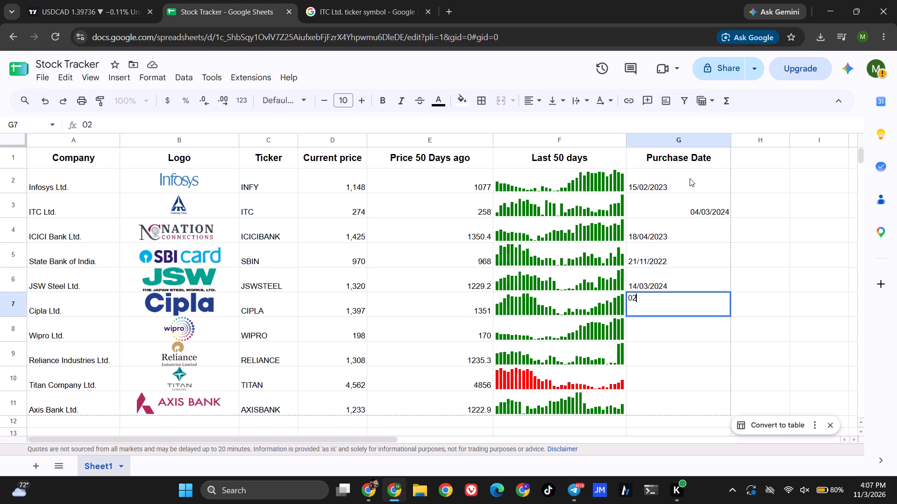
pyautogui.write('/0')
pyautogui.press('1')
pyautogui.press('/')
pyautogui.write('2025')
pyautogui.press('Down')
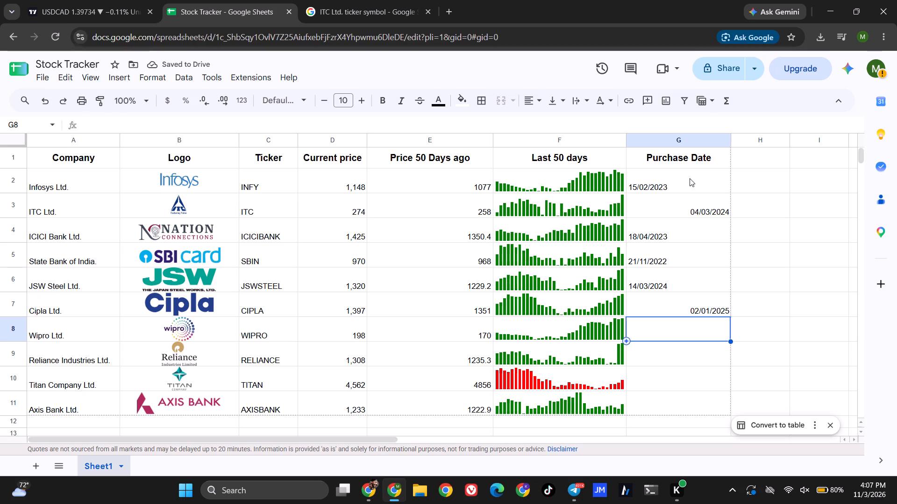
# Enter the purchase dates 23/04/2021 for Wipro in G8 and 08/02/2023 for Reliance Industries in G9.
pyautogui.write('23')
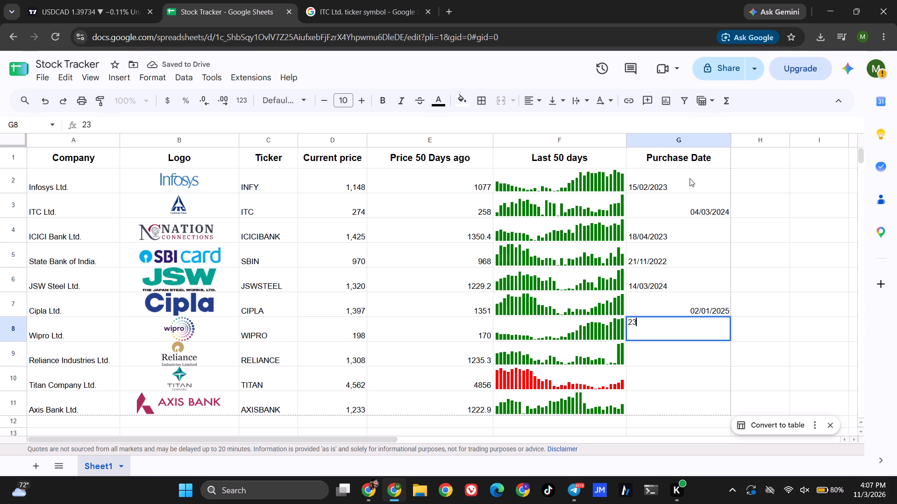
pyautogui.write('/04/')
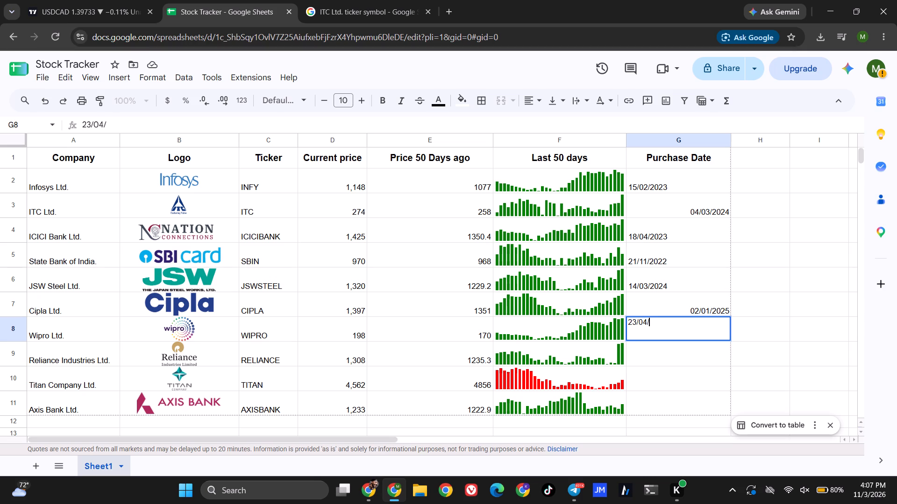
pyautogui.write('21')
pyautogui.press('BackSpace')
pyautogui.write('021')
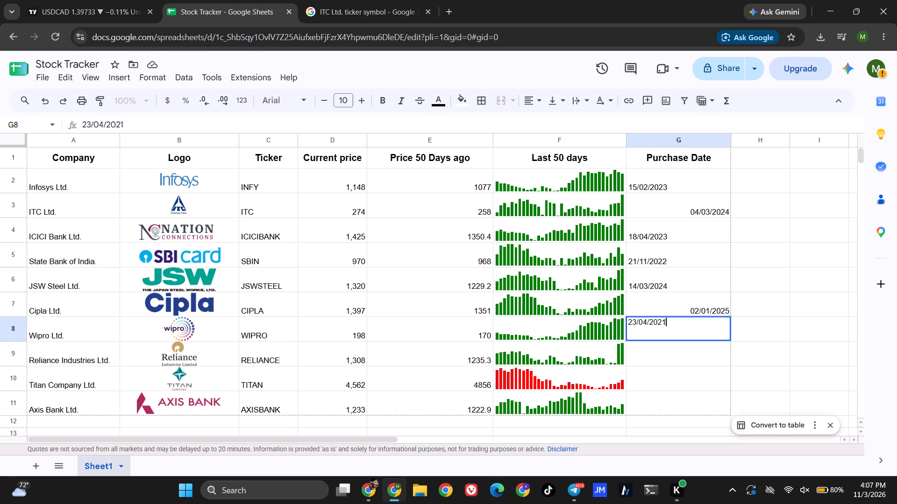
pyautogui.press('Down')
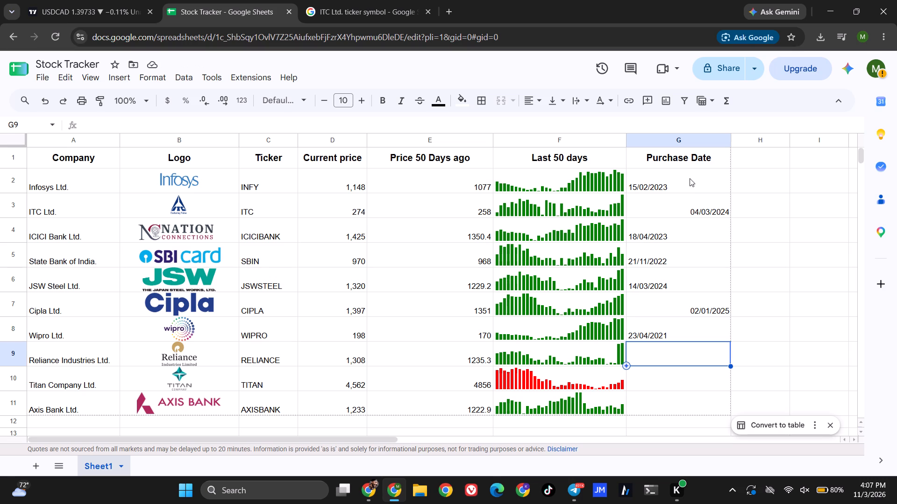
pyautogui.press('0')
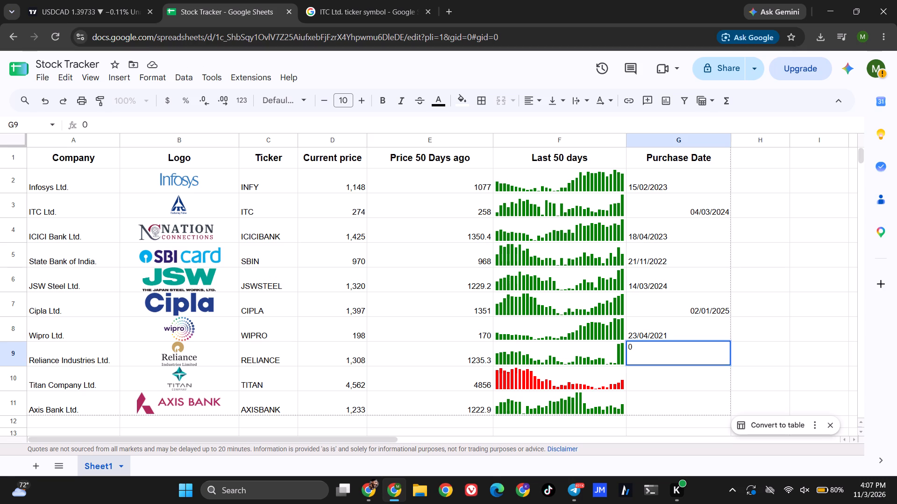
pyautogui.write('8/')
pyautogui.write('02/')
pyautogui.write('2023')
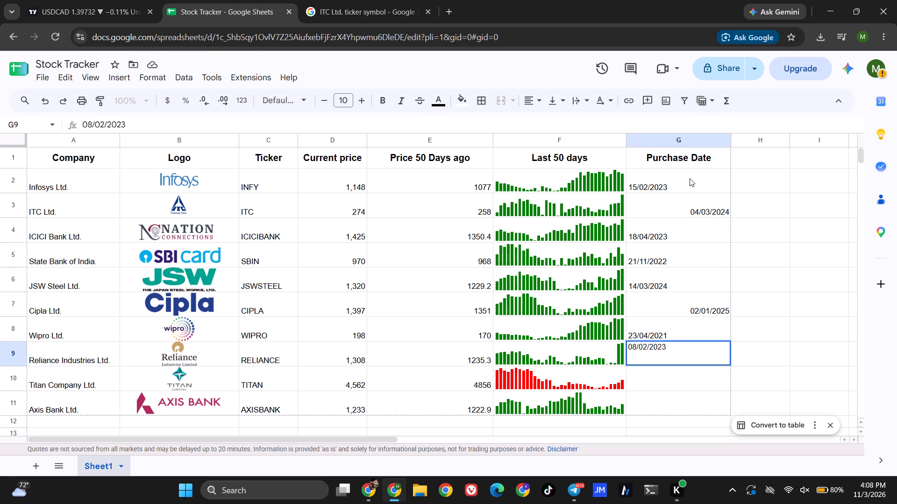
pyautogui.press('Down')
# Enter the purchase dates 15/06/2022 for Titan Company in G10 and 28/02/2022 for Axis Bank in G11.
pyautogui.write('15')
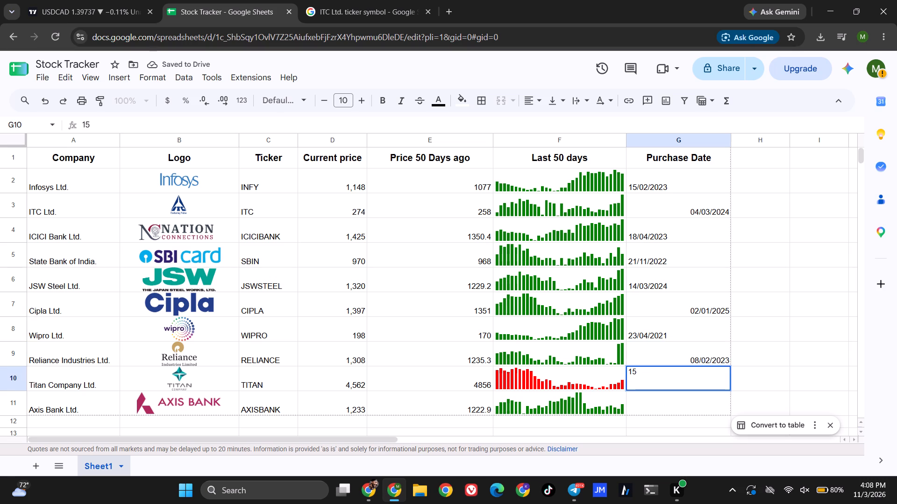
pyautogui.write('/0')
pyautogui.press('6')
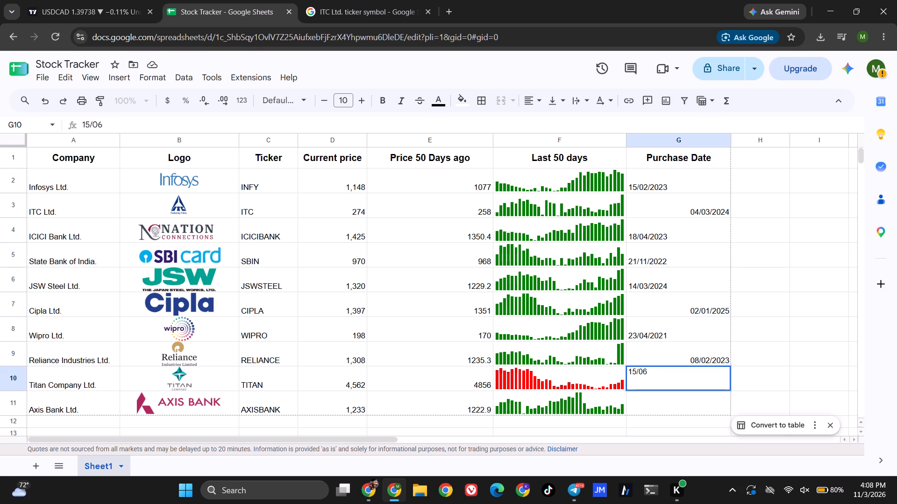
pyautogui.write('/2022')
pyautogui.press('Down')
pyautogui.write('28')
pyautogui.press('/')
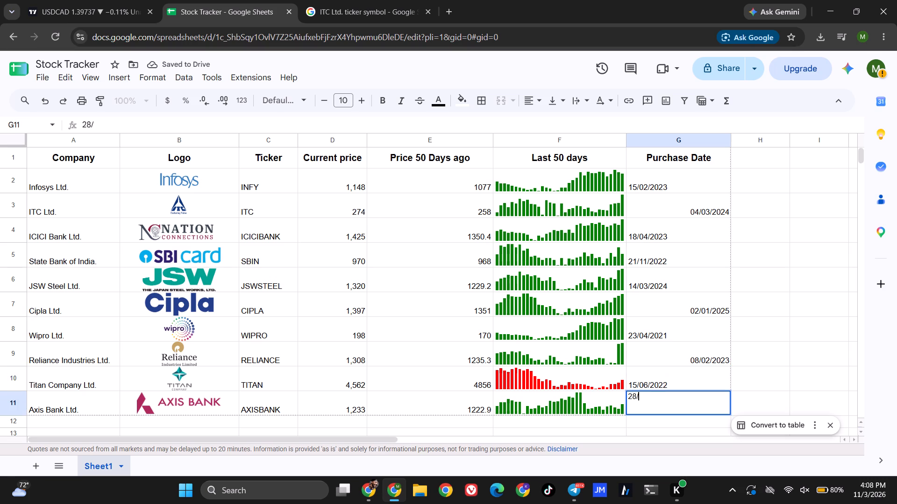
pyautogui.write('02')
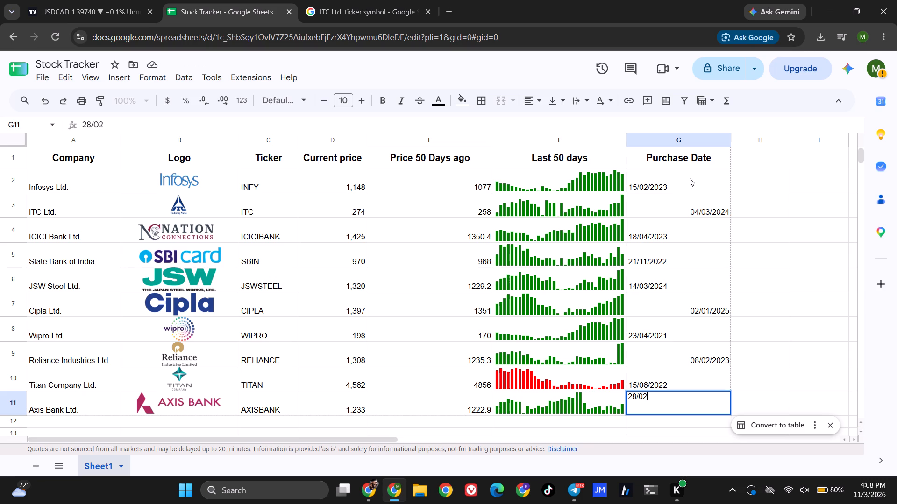
pyautogui.press('/')
pyautogui.write('2022')
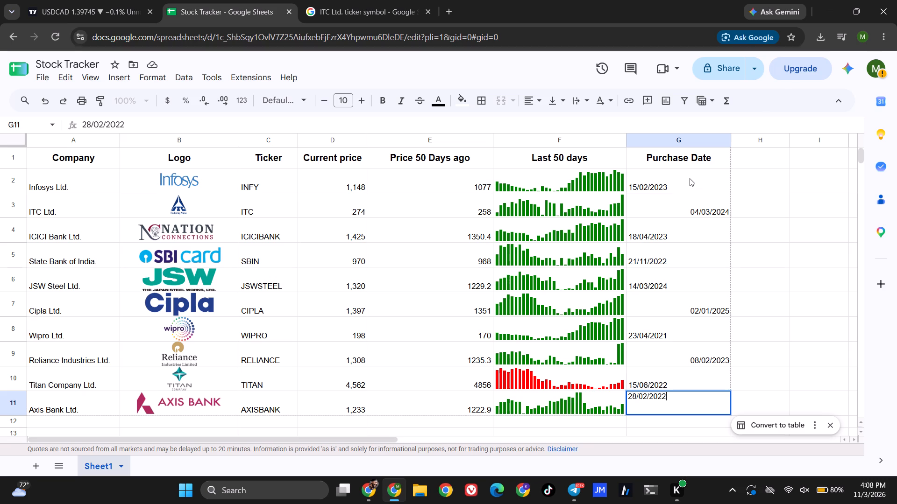
pyautogui.click(746, 162)
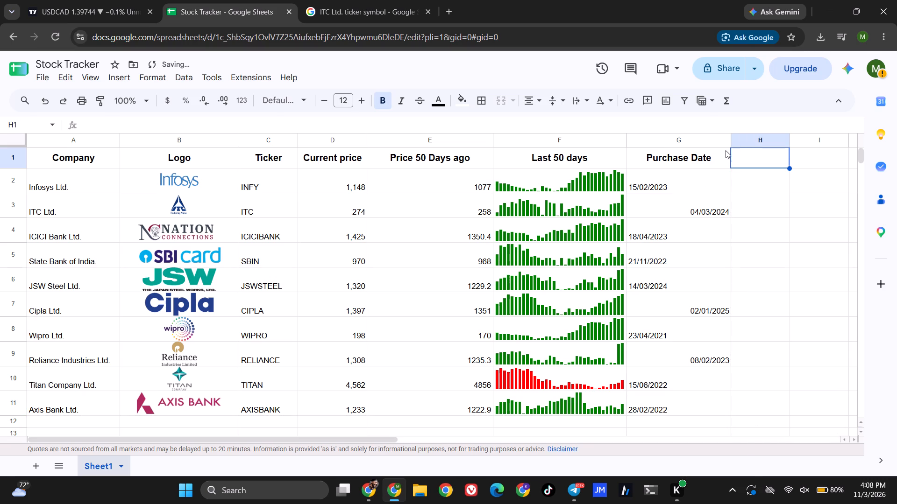
# Widen the Purchase Date column G slightly.
pyautogui.click(732, 145)
pyautogui.moveTo(731, 141); pyautogui.dragTo(744, 143)
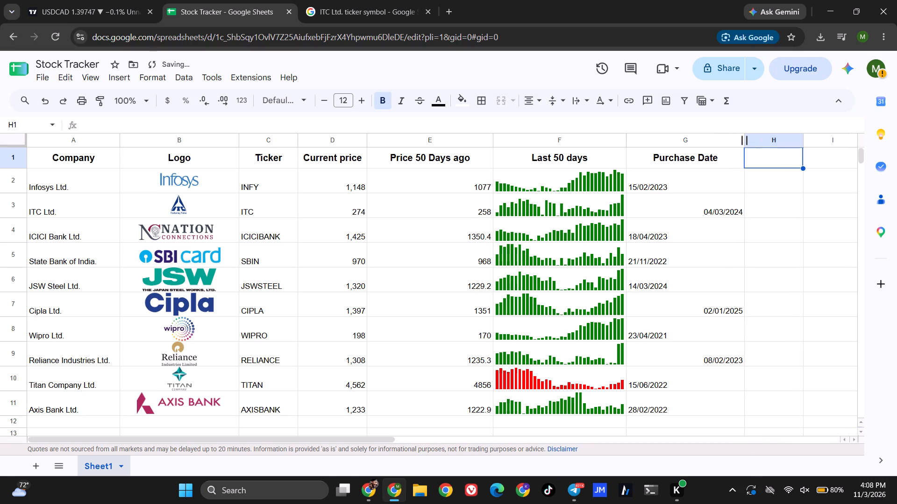
# Add the header "Purchase Price" in H1 and widen column H to fit it.
pyautogui.click(760, 157)
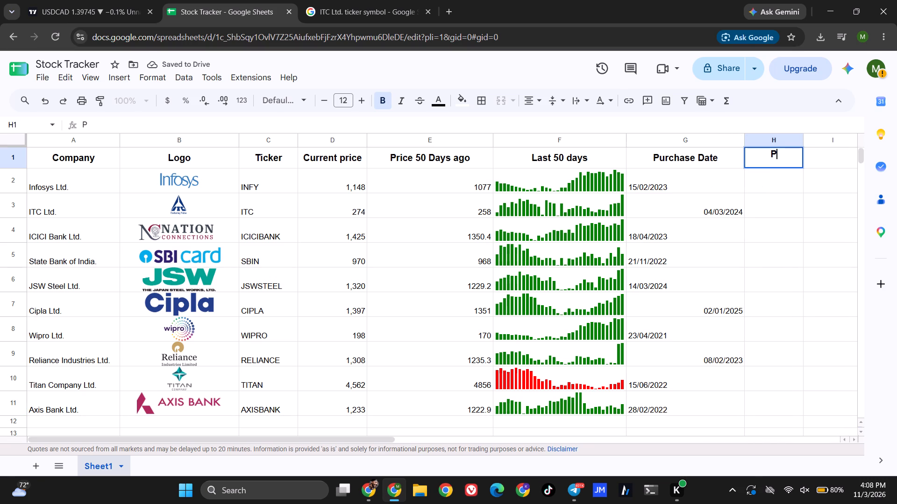
pyautogui.write('urcha')
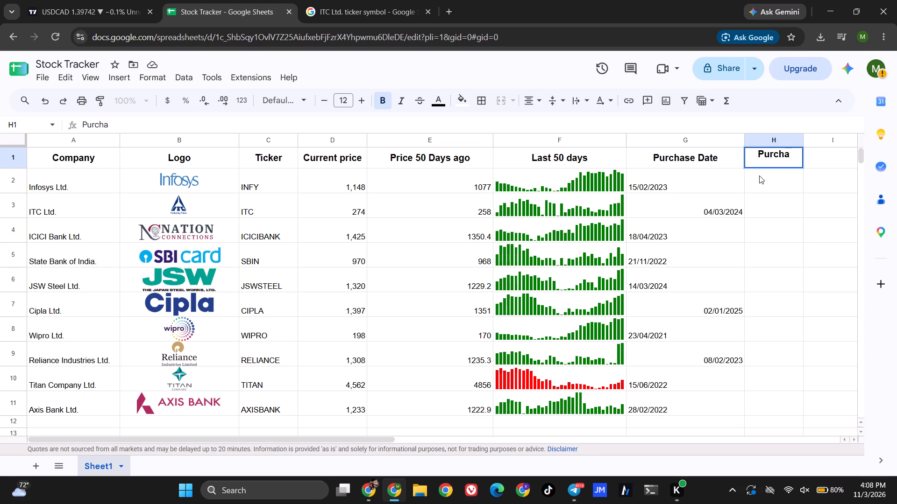
pyautogui.write('se')
pyautogui.press('space')
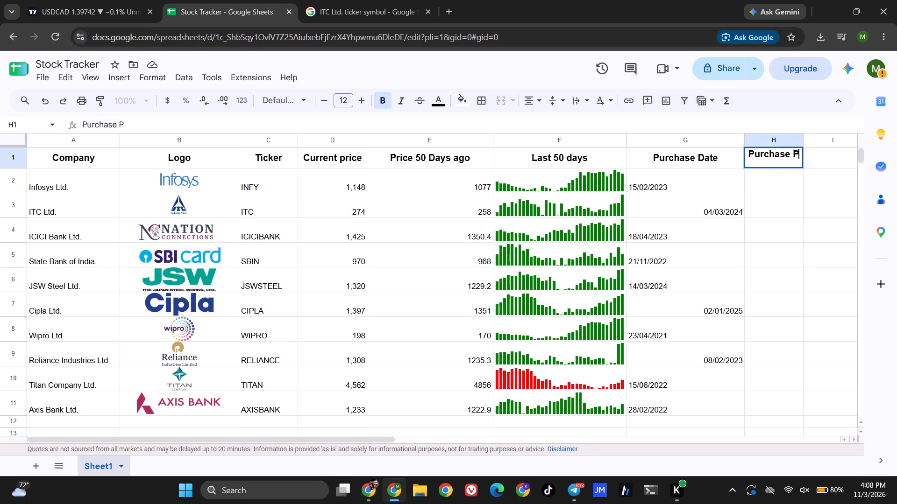
pyautogui.write('rice')
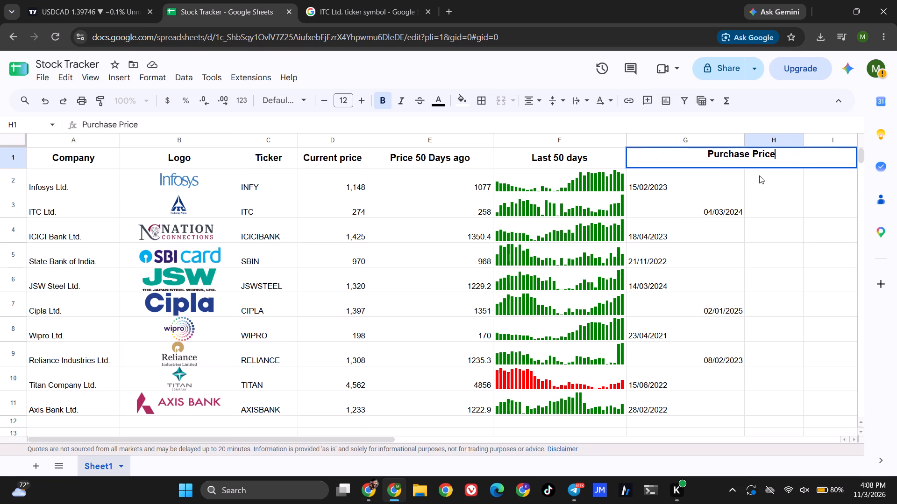
pyautogui.click(762, 189)
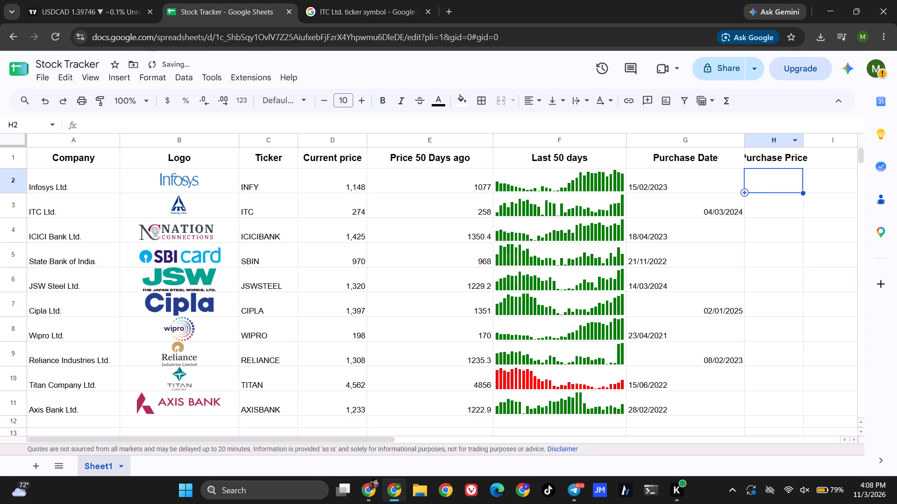
pyautogui.moveTo(804, 142); pyautogui.dragTo(830, 143)
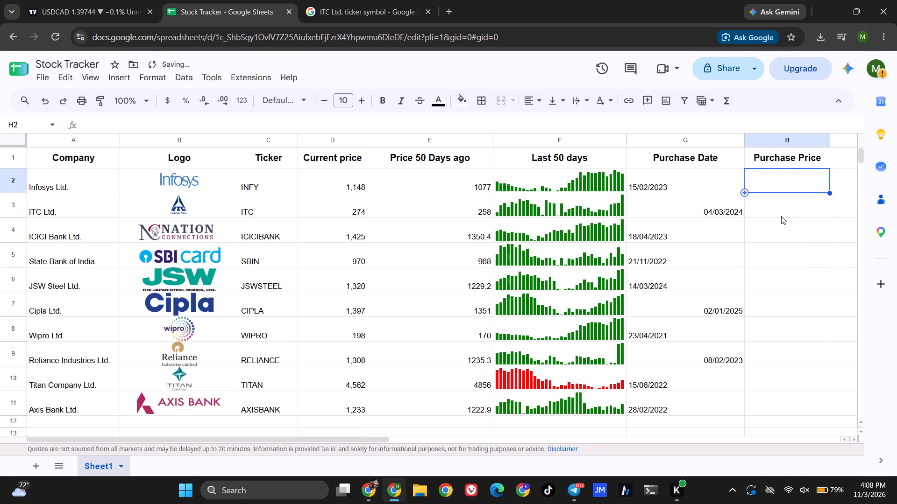
# Left-align all the purchase dates in G2:G11.
pyautogui.click(725, 215)
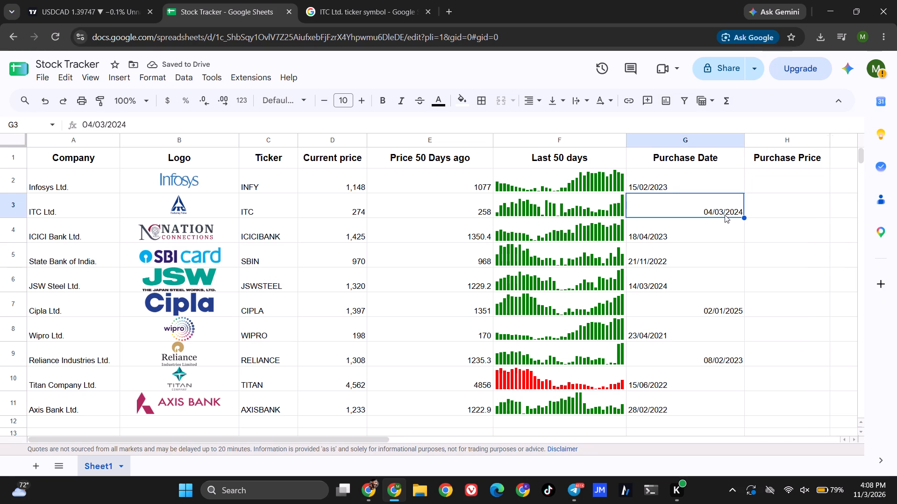
pyautogui.moveTo(673, 180); pyautogui.dragTo(687, 360)
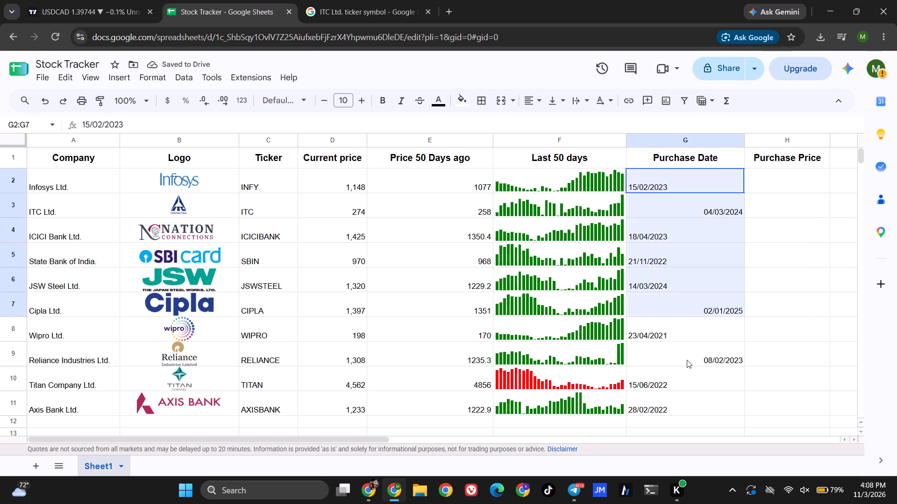
pyautogui.moveTo(687, 360); pyautogui.dragTo(693, 395)
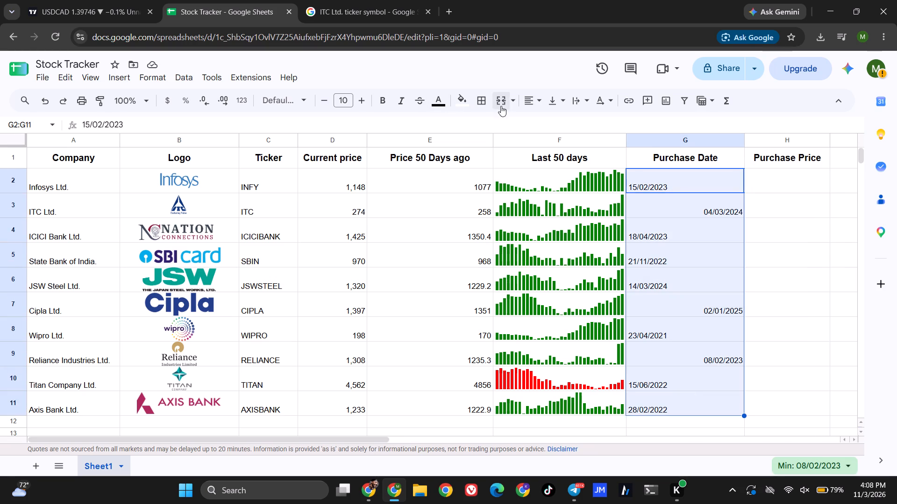
pyautogui.click(523, 104)
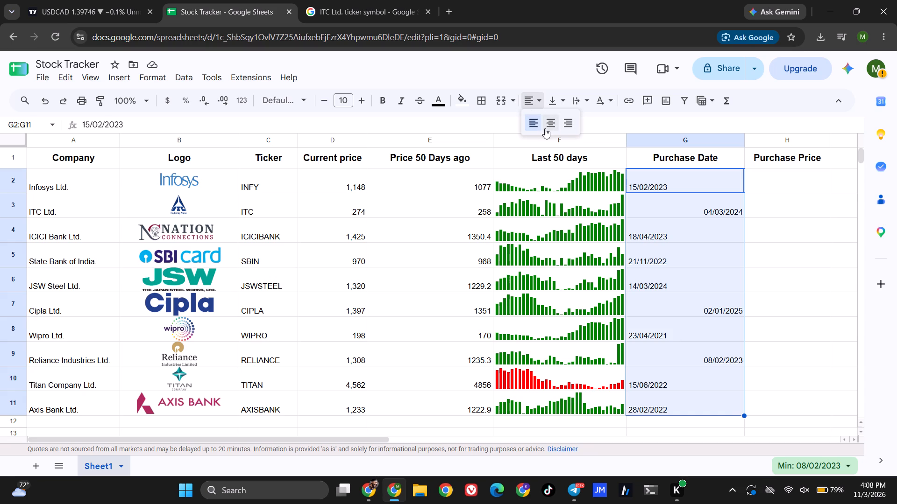
pyautogui.click(537, 127)
# Enter the GOOGLEFINANCE formula =GOOGLEFINANCE(("NSE:"&C2,"price",G2) in H2 for the Infosys purchase price.
pyautogui.click(783, 178)
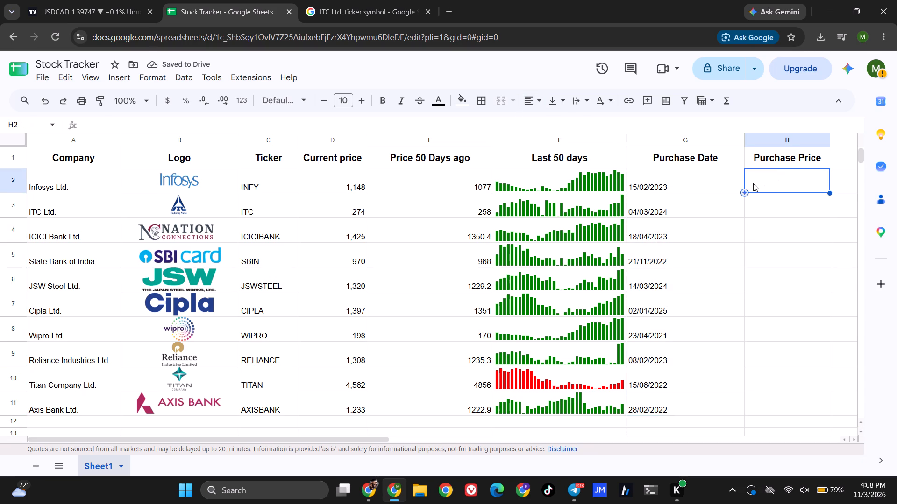
pyautogui.press('=')
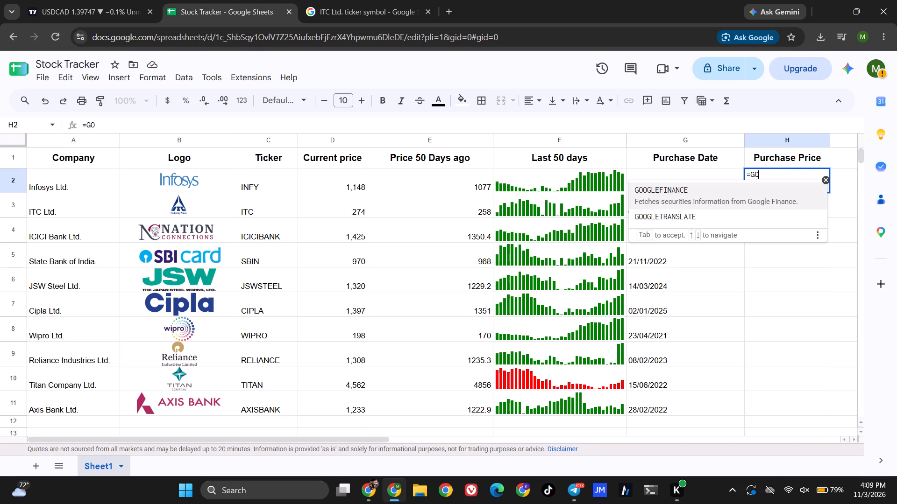
pyautogui.click(729, 194)
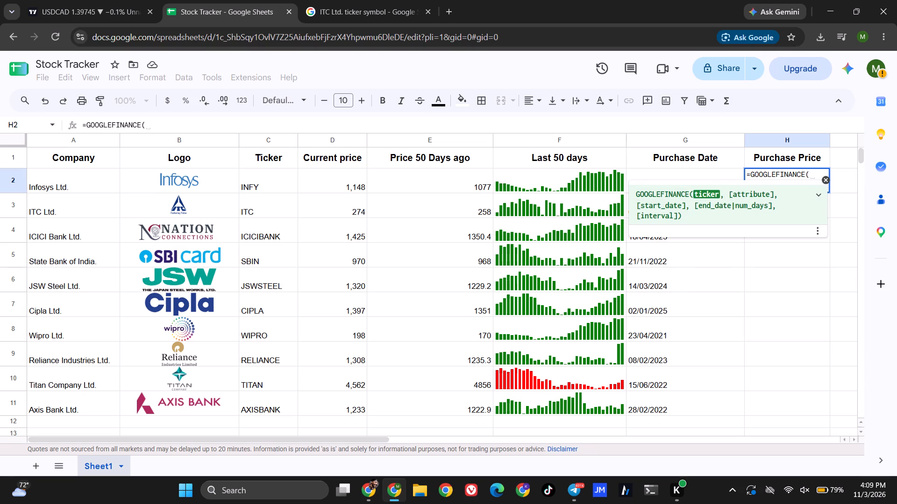
pyautogui.hotkey('shift', '(')
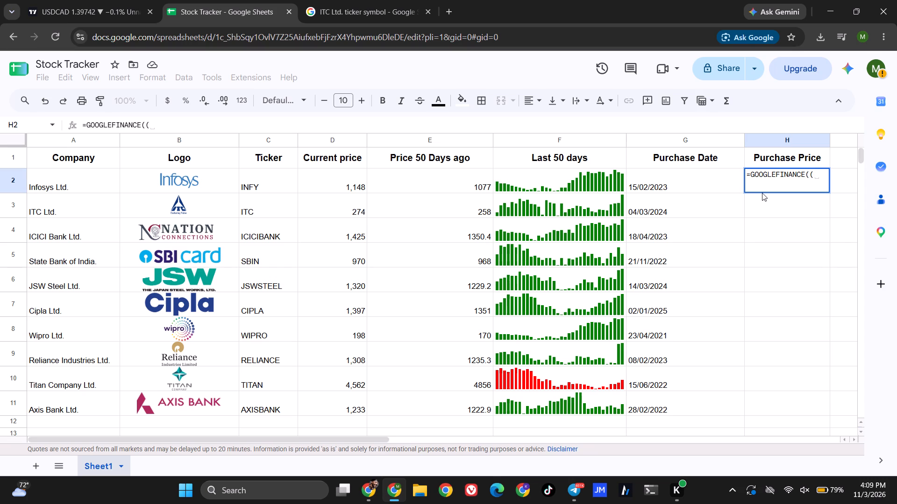
pyautogui.hotkey('shift', '"')
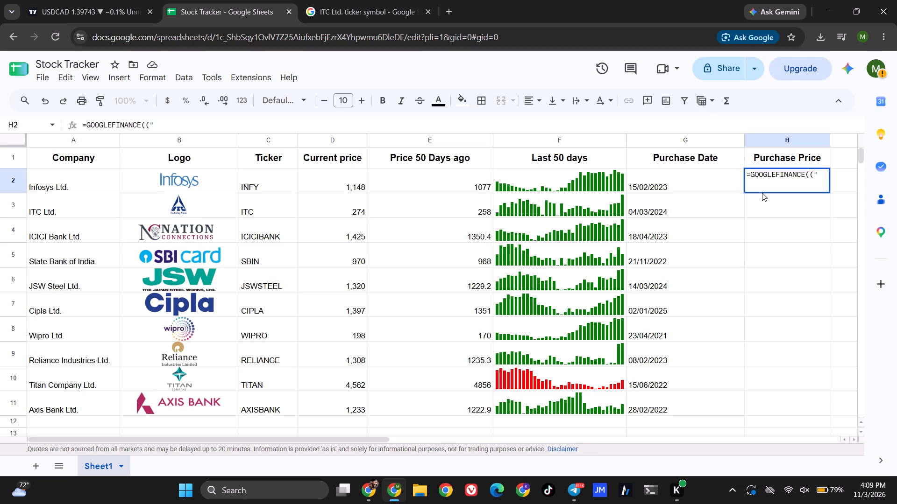
pyautogui.write('NSE')
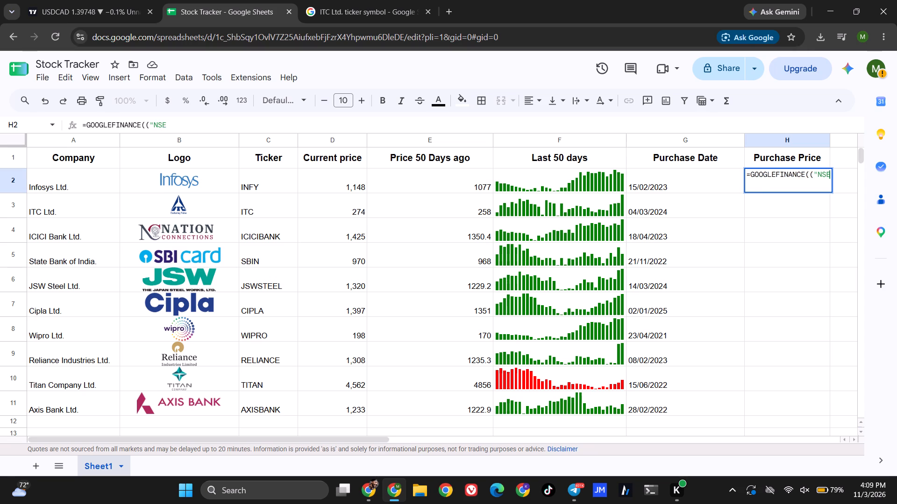
pyautogui.hotkey('shift', ':')
pyautogui.hotkey('shift', '"')
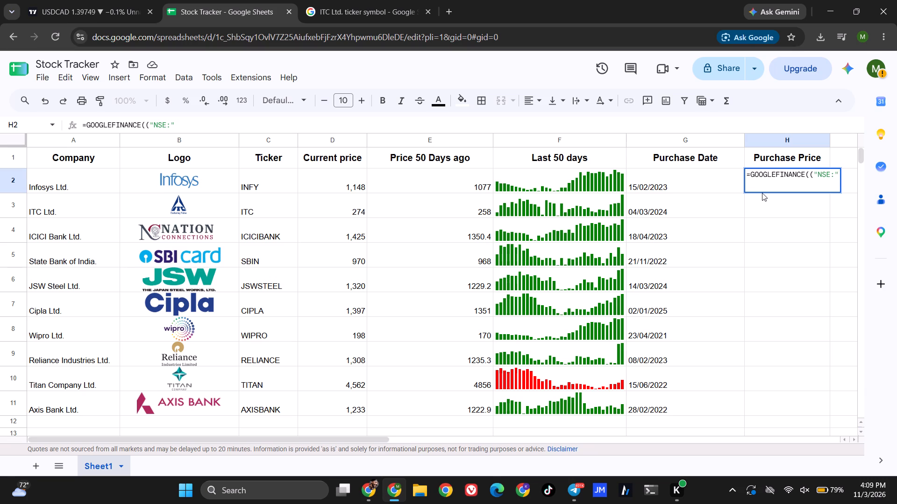
pyautogui.hotkey('shift', '&')
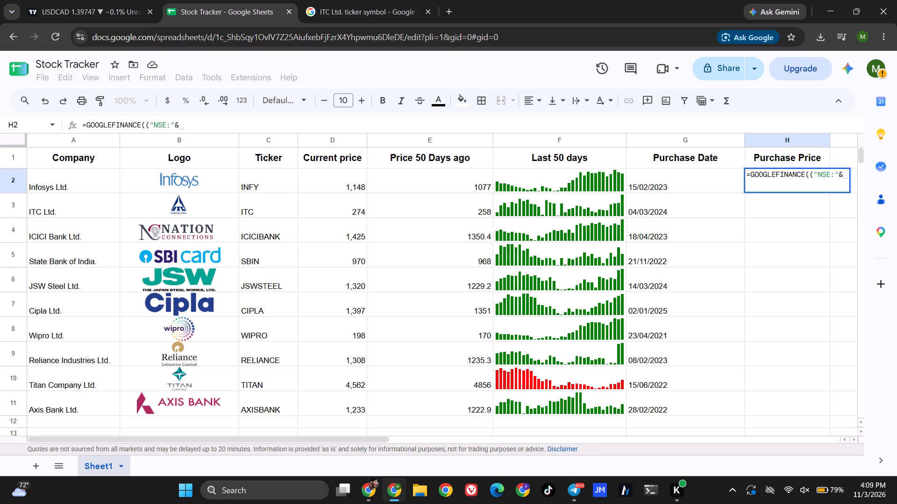
pyautogui.write('C2')
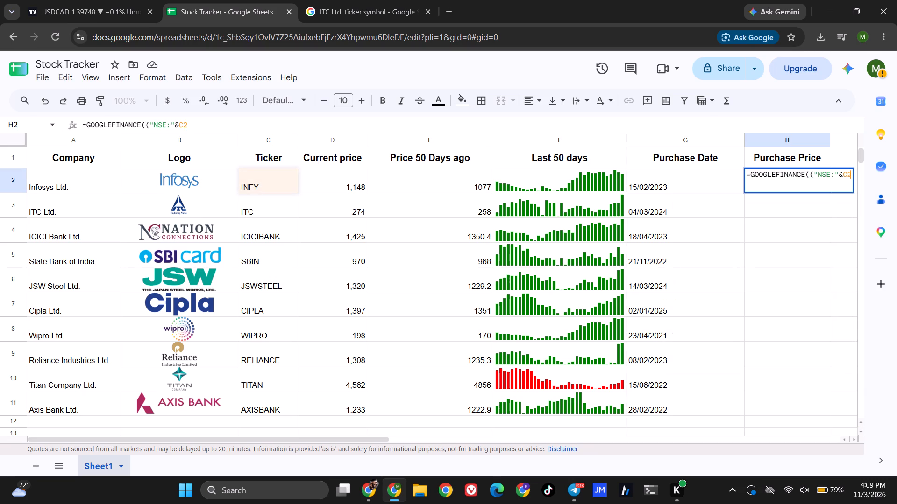
pyautogui.press(',')
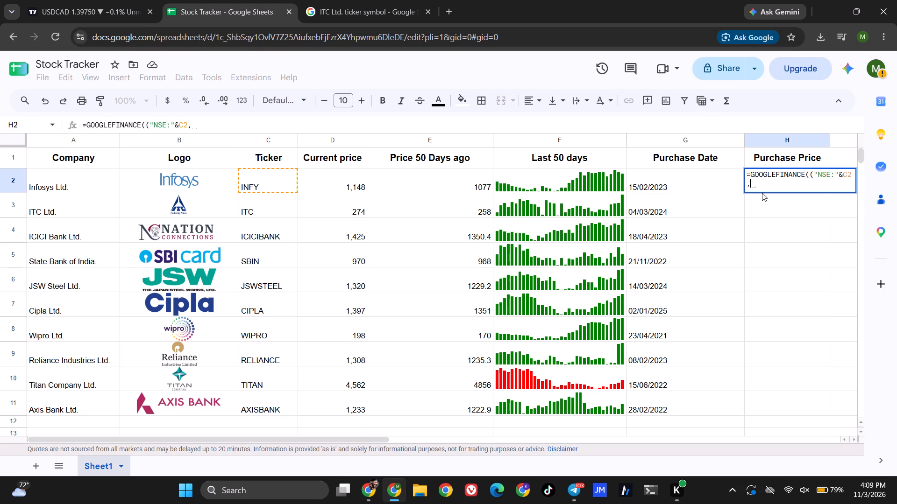
pyautogui.hotkey('shift', '"')
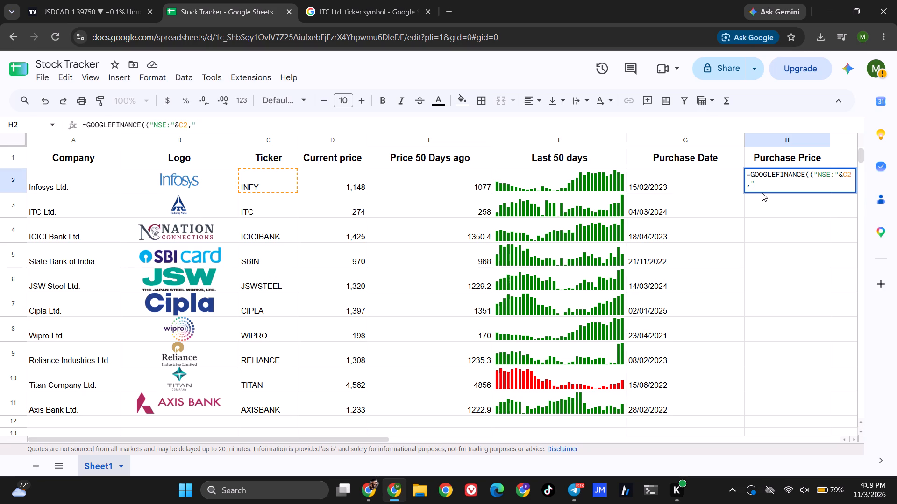
pyautogui.write('price')
pyautogui.hotkey('shift', '"')
pyautogui.press(',')
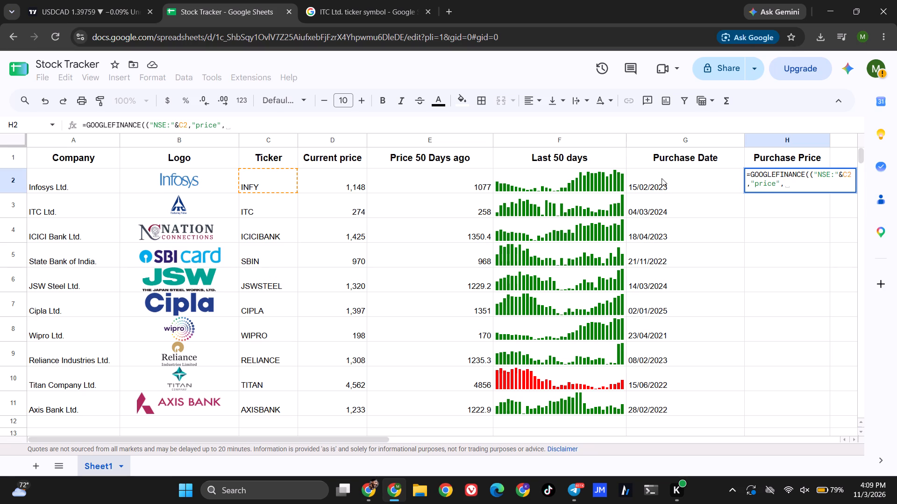
pyautogui.click(679, 179)
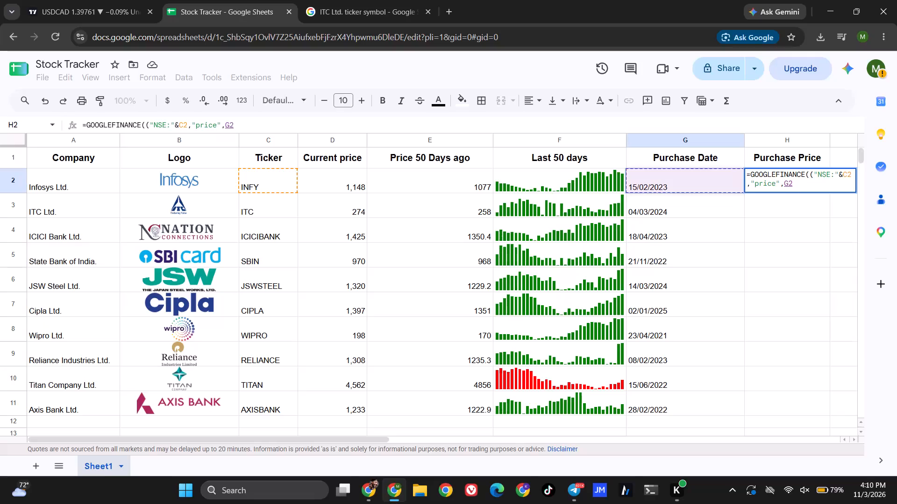
pyautogui.hotkey('shift', ')')
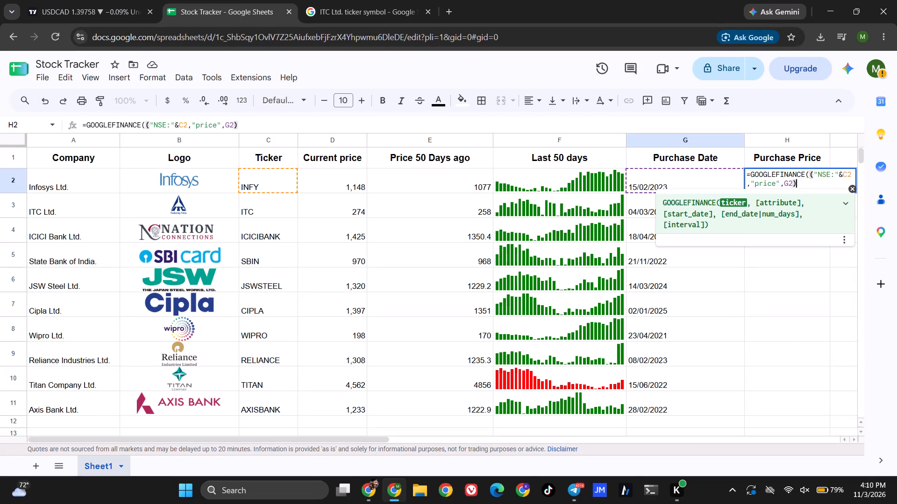
pyautogui.press('Return')
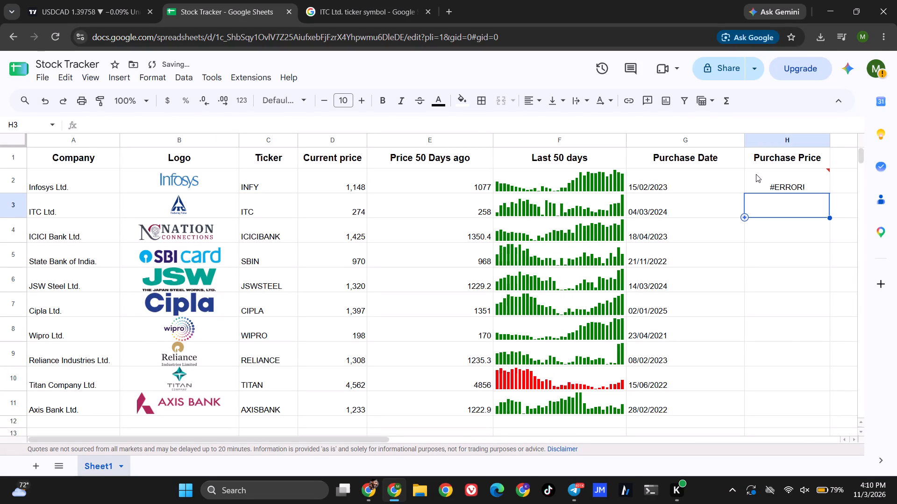
# Remove the doubled parentheses from the H2 formula so it reads =GOOGLEFINANCE("NSE:"&C2,"price",G2).
pyautogui.click(767, 185)
pyautogui.click(268, 124)
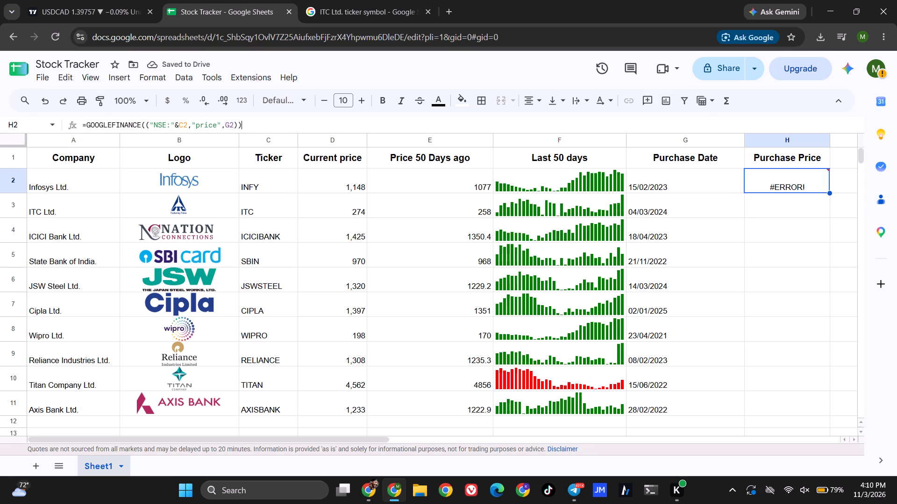
pyautogui.press('BackSpace')
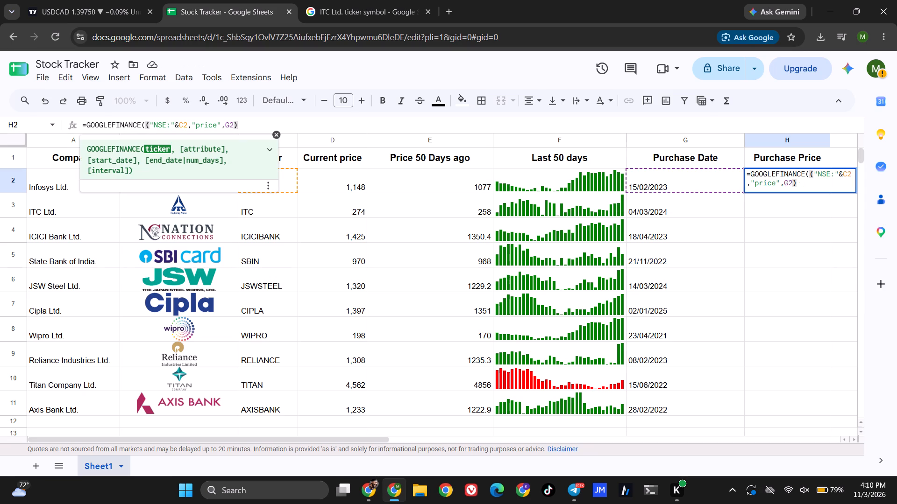
pyautogui.press('Return')
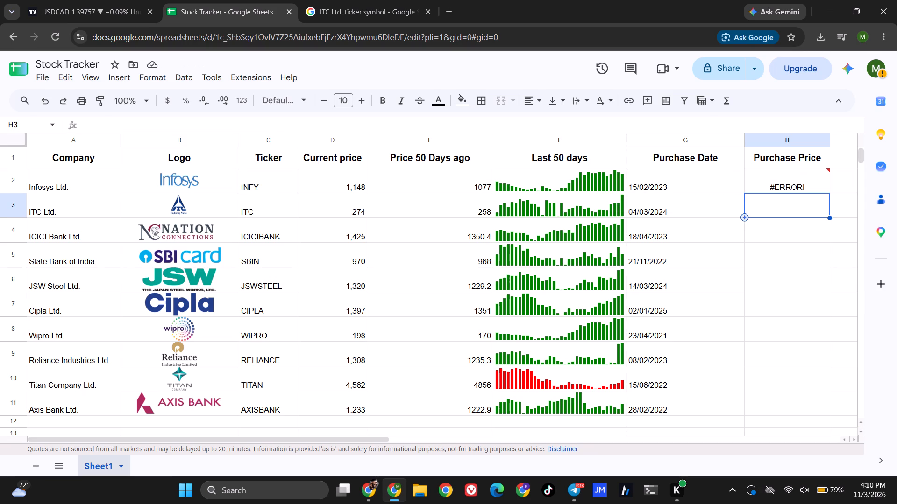
pyautogui.click(742, 168)
pyautogui.click(771, 180)
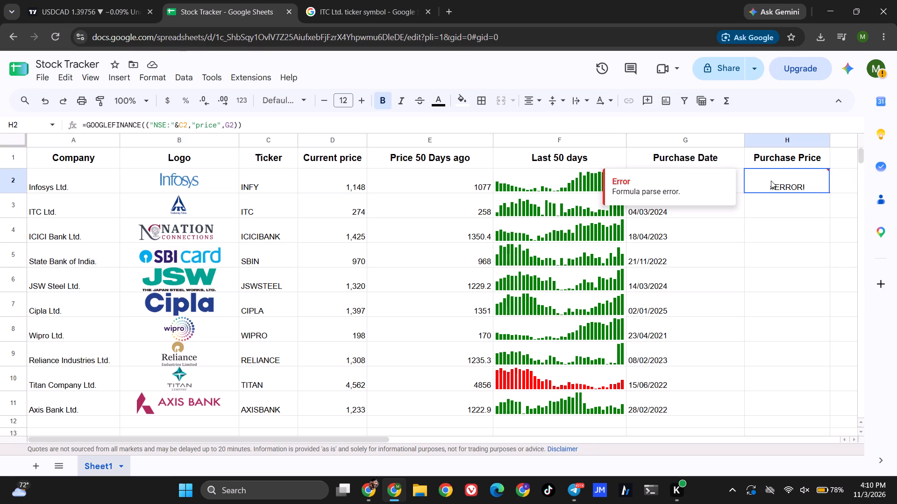
pyautogui.click(277, 120)
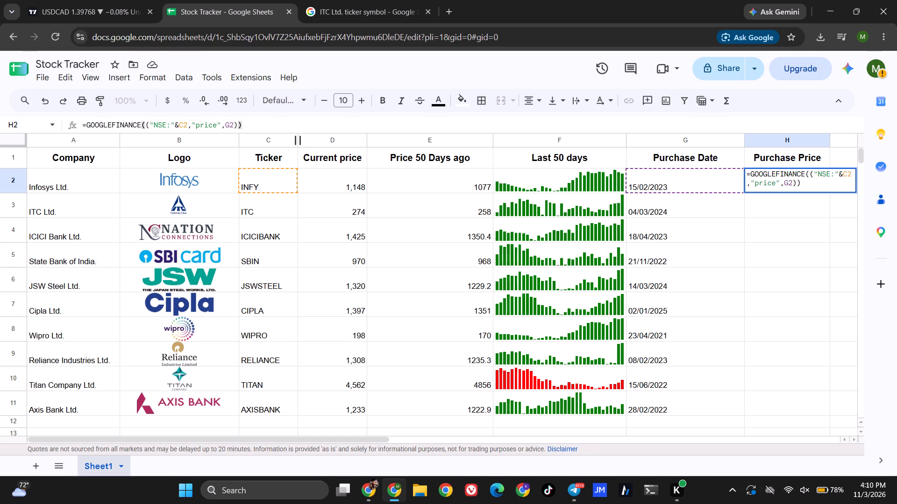
pyautogui.press('BackSpace')
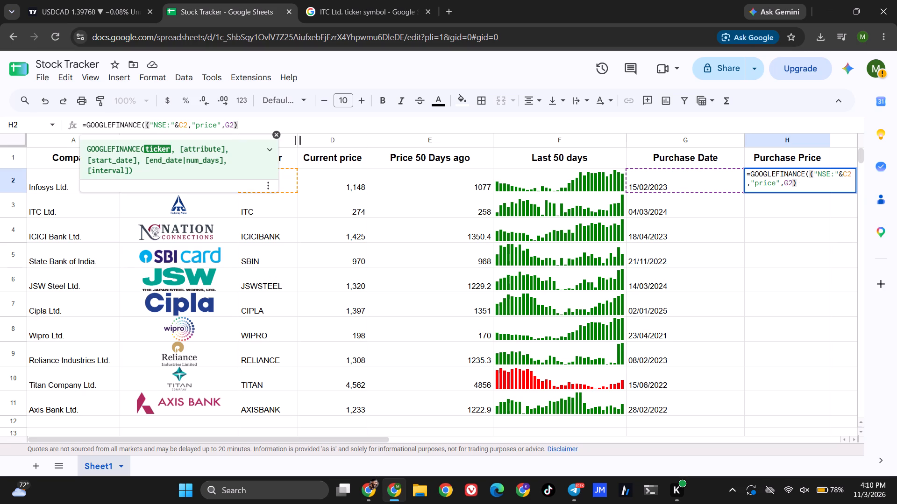
pyautogui.click(143, 126)
pyautogui.press('BackSpace')
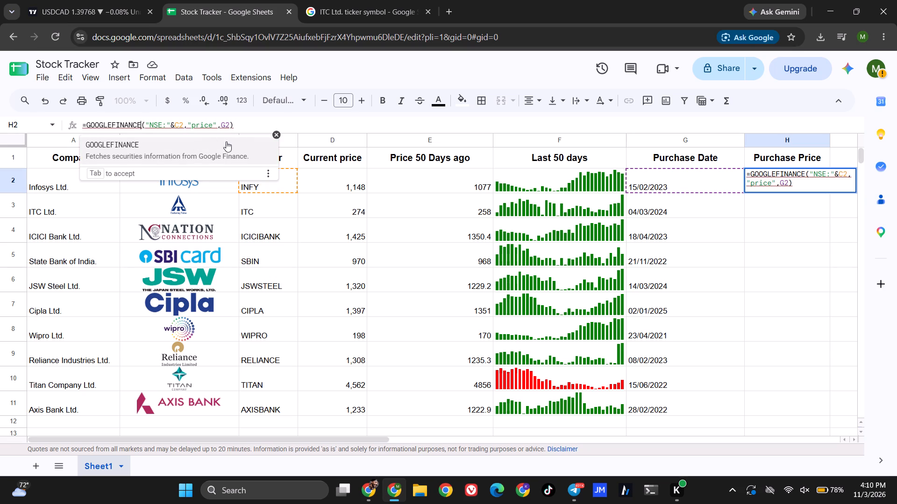
pyautogui.click(289, 122)
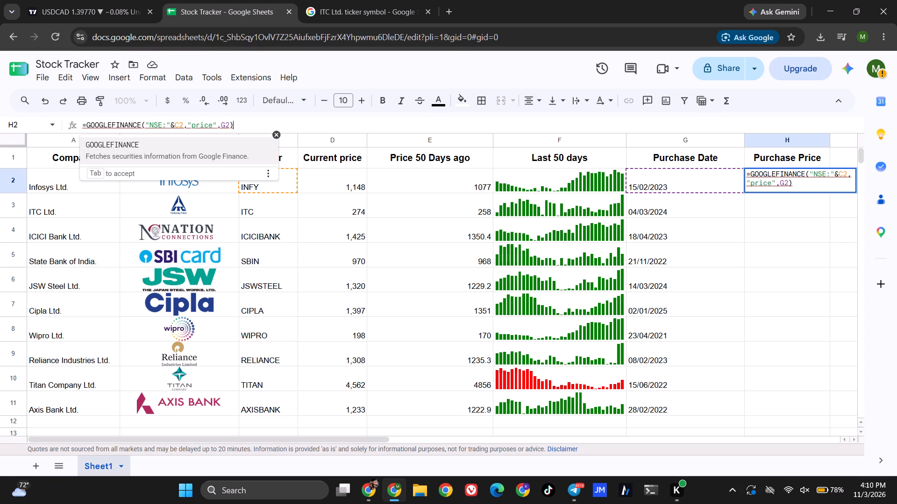
pyautogui.click(289, 122)
pyautogui.press('Return')
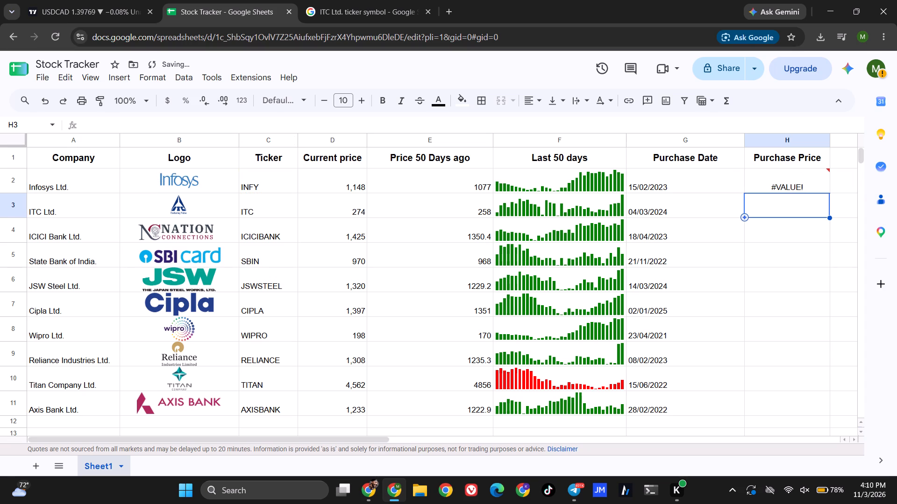
# Review the ticker, attribute and date arguments of the purchase price formula in H2.
pyautogui.click(802, 182)
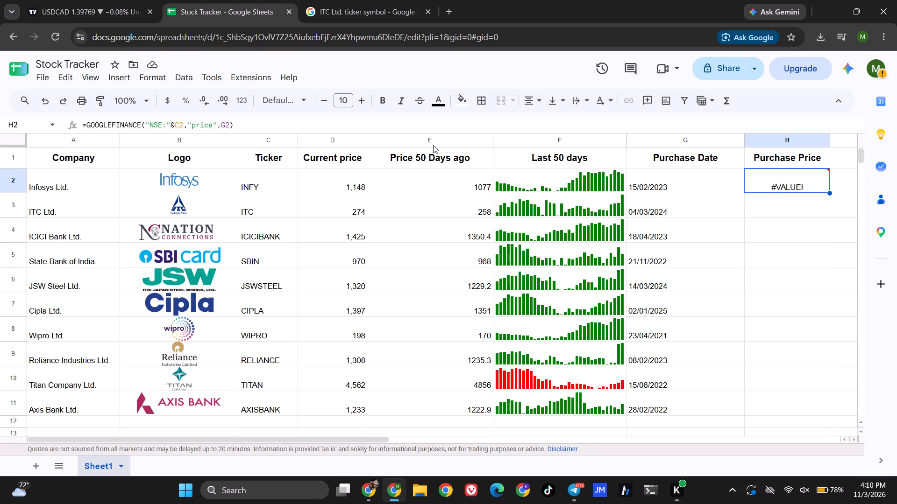
pyautogui.click(255, 123)
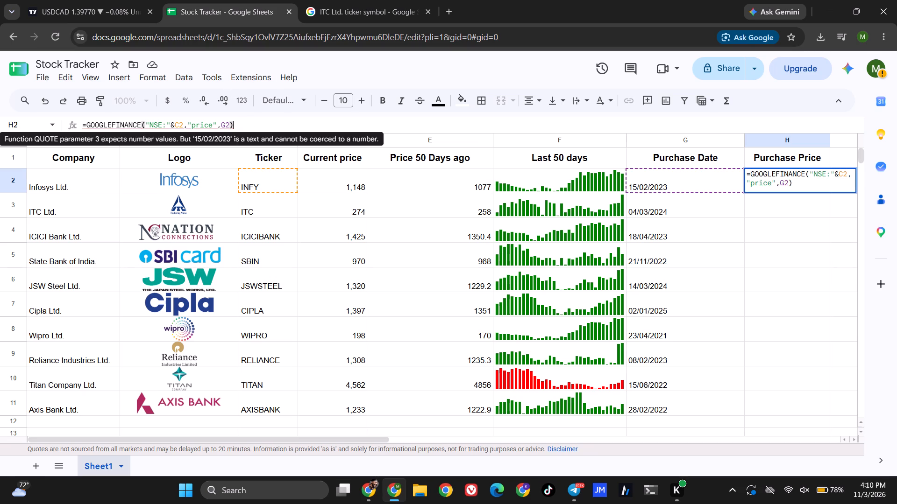
pyautogui.click(147, 125)
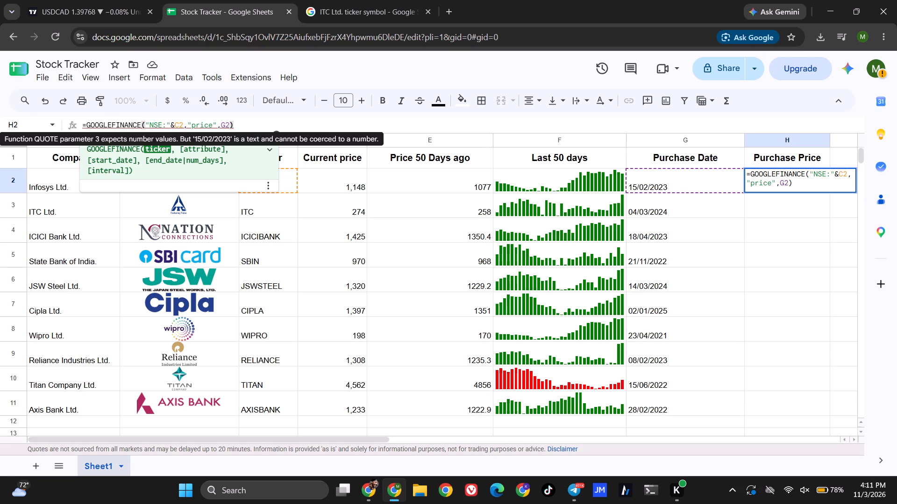
pyautogui.click(183, 127)
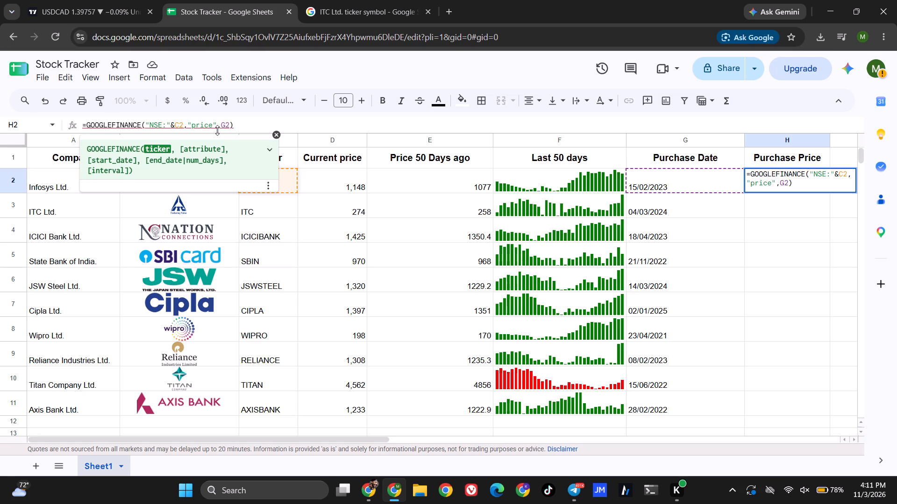
pyautogui.press('Return')
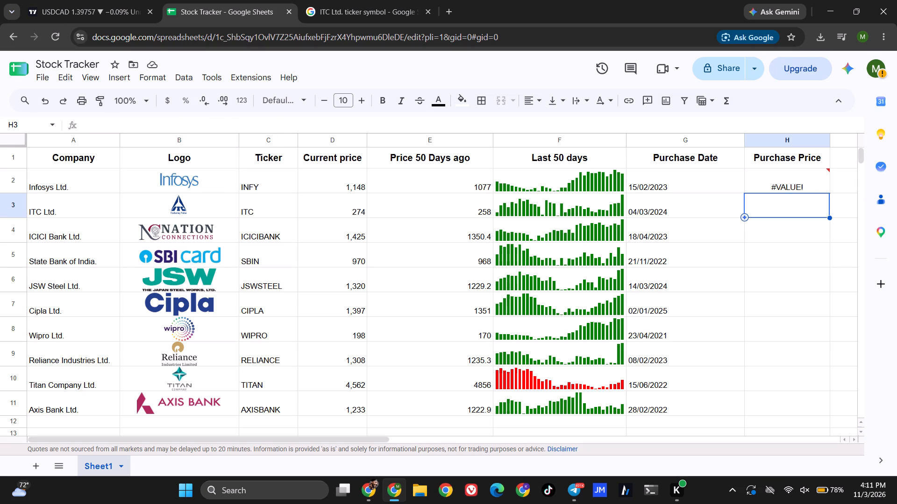
# Widen the Purchase Price column H slightly.
pyautogui.click(764, 175)
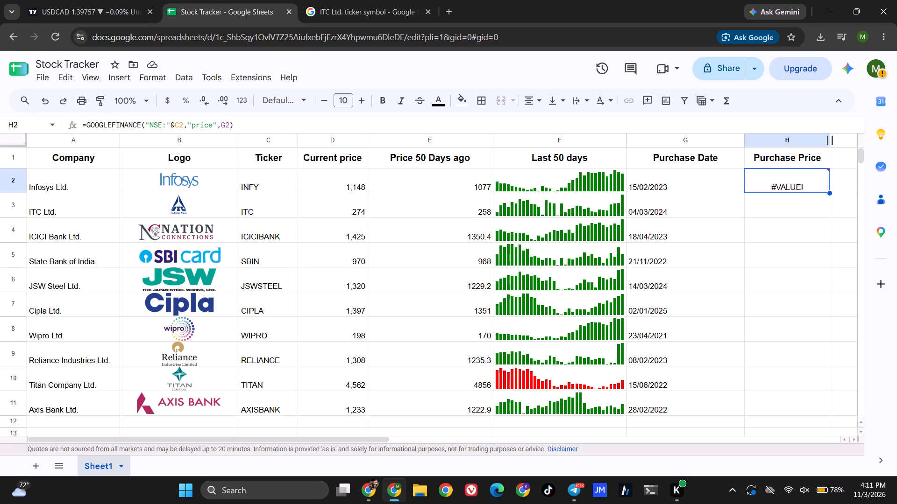
pyautogui.moveTo(828, 142); pyautogui.dragTo(848, 141)
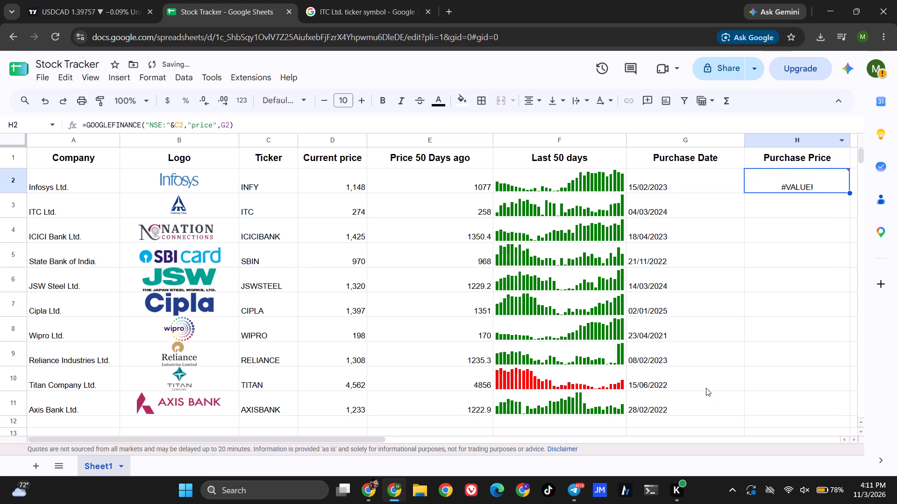
# Examine the error details and the GOOGLEFINANCE formula in H2 against the purchase date it references.
pyautogui.moveTo(348, 441); pyautogui.dragTo(463, 441)
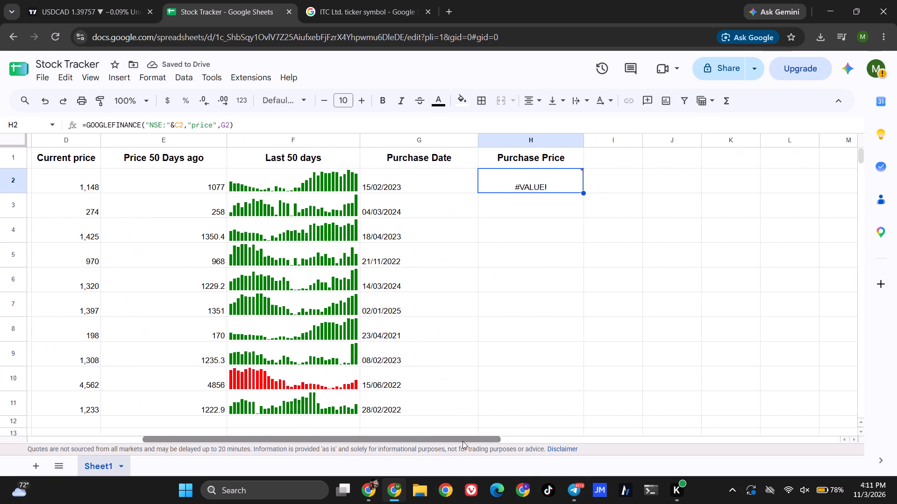
pyautogui.moveTo(463, 441); pyautogui.dragTo(463, 441)
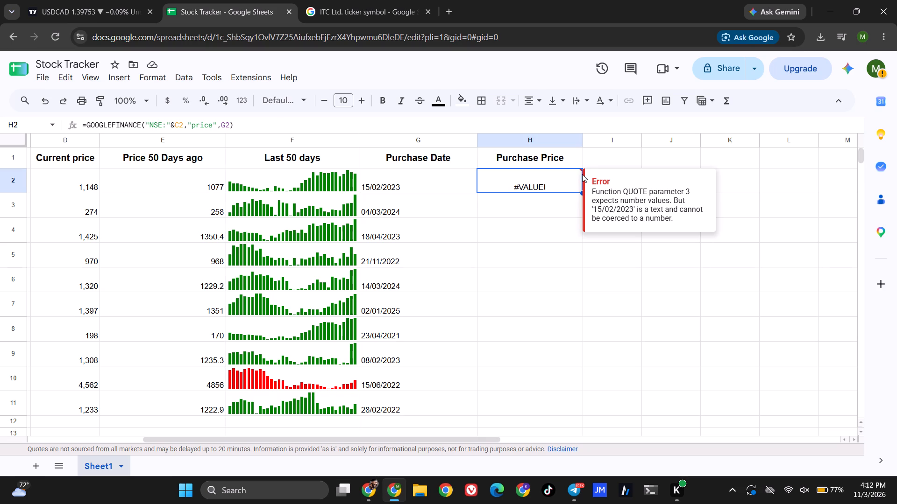
pyautogui.click(245, 122)
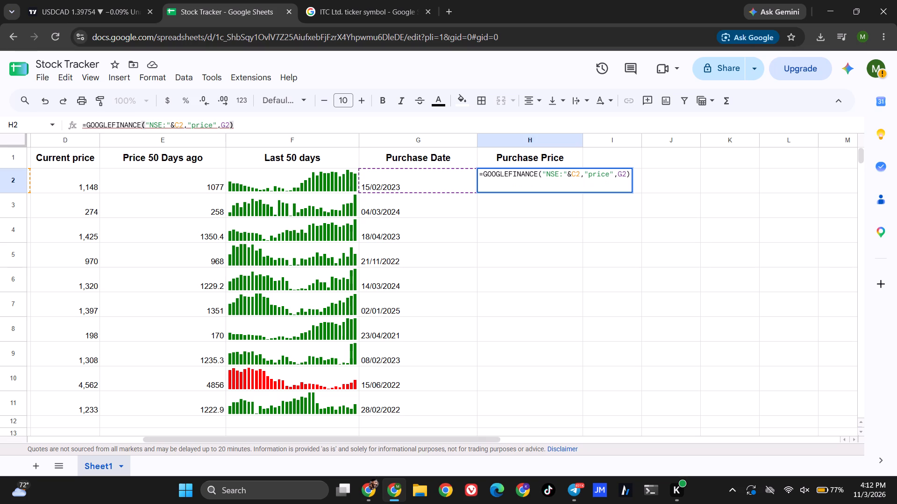
pyautogui.click(602, 179)
pyautogui.click(546, 201)
pyautogui.tripleClick(541, 181)
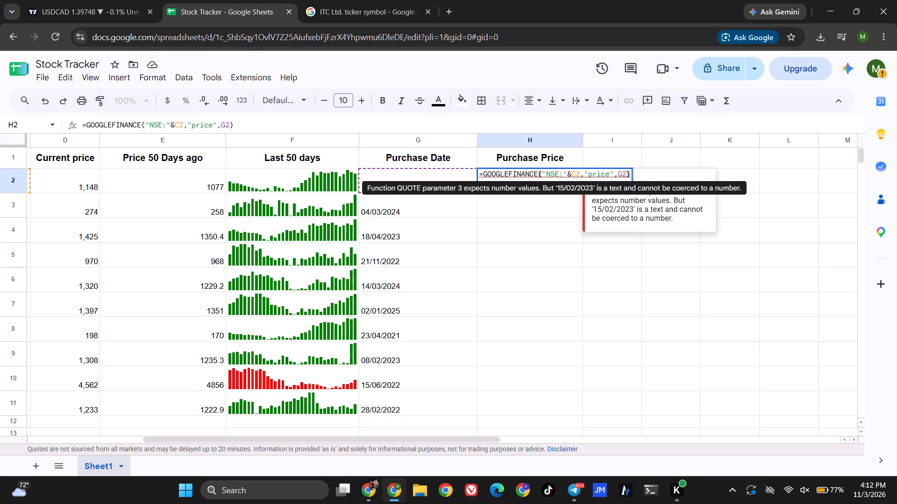
pyautogui.press('Return')
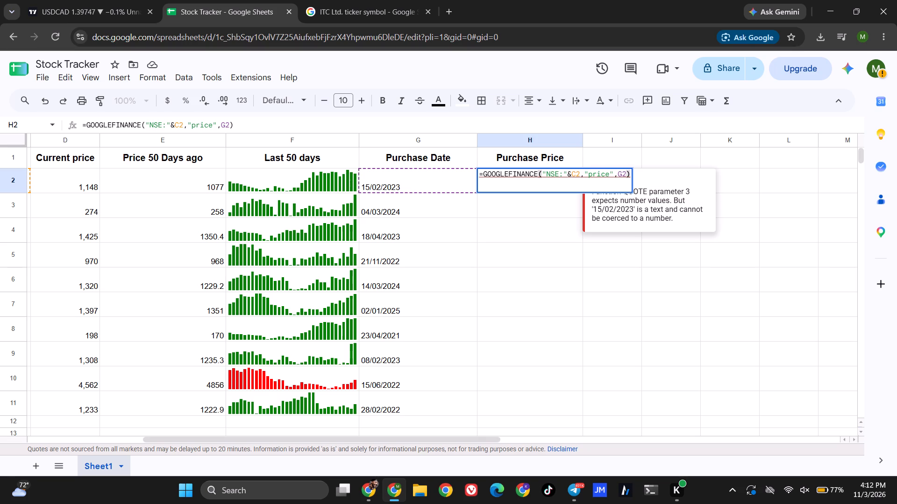
pyautogui.click(542, 199)
pyautogui.click(534, 177)
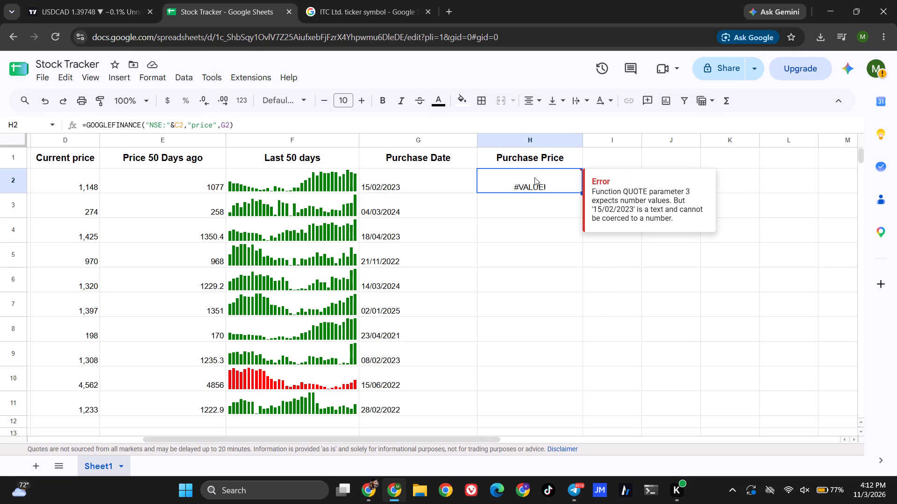
pyautogui.press('Return')
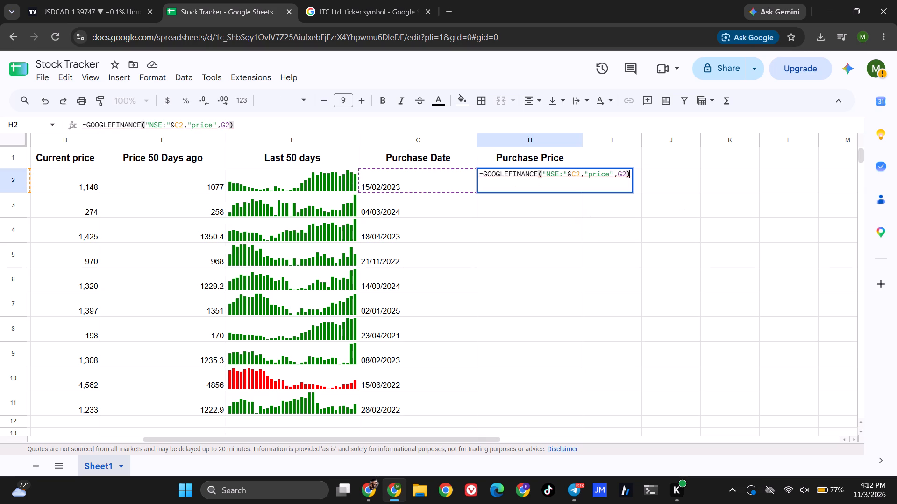
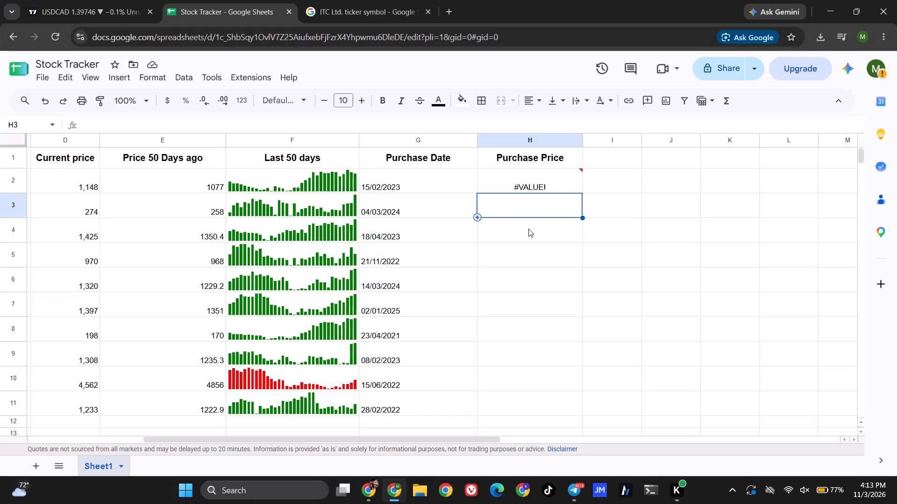
# Check the error details for the purchase price formula in H2 again.
pyautogui.click(536, 183)
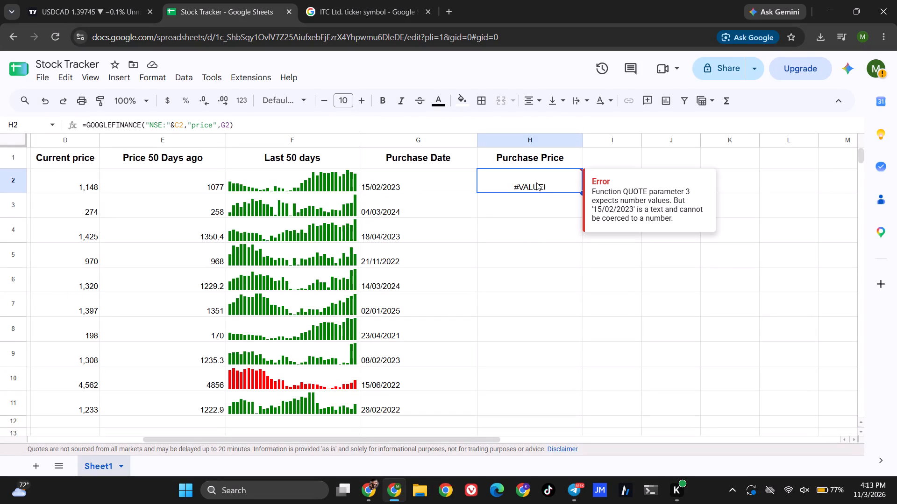
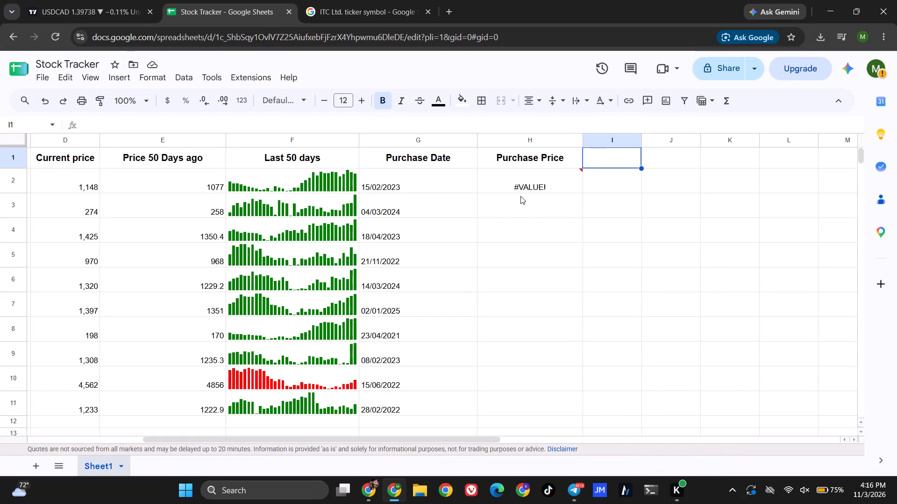
# Inspect the purchase price formula in H2 and its error details.
pyautogui.click(521, 189)
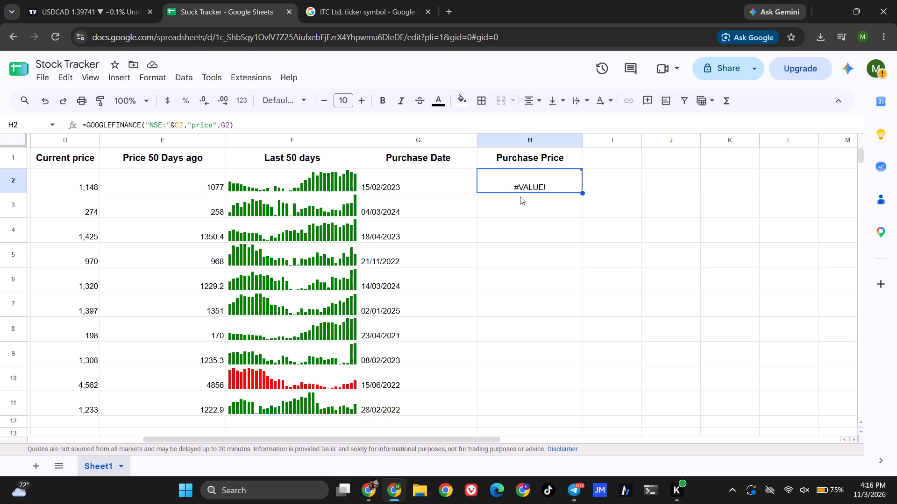
pyautogui.doubleClick(549, 185)
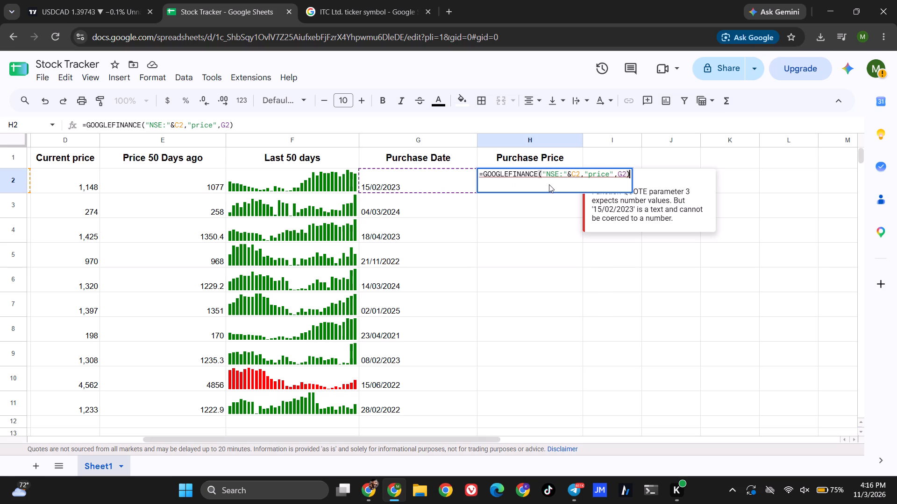
pyautogui.click(555, 177)
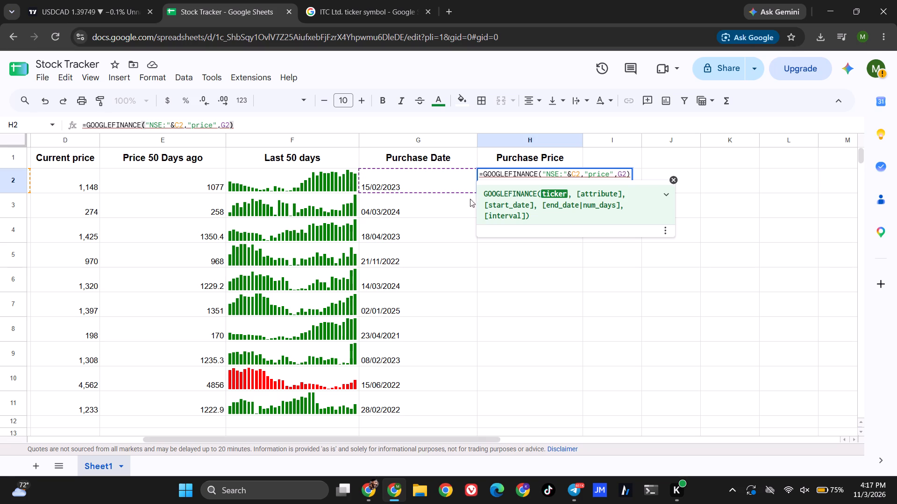
pyautogui.click(506, 246)
pyautogui.click(512, 185)
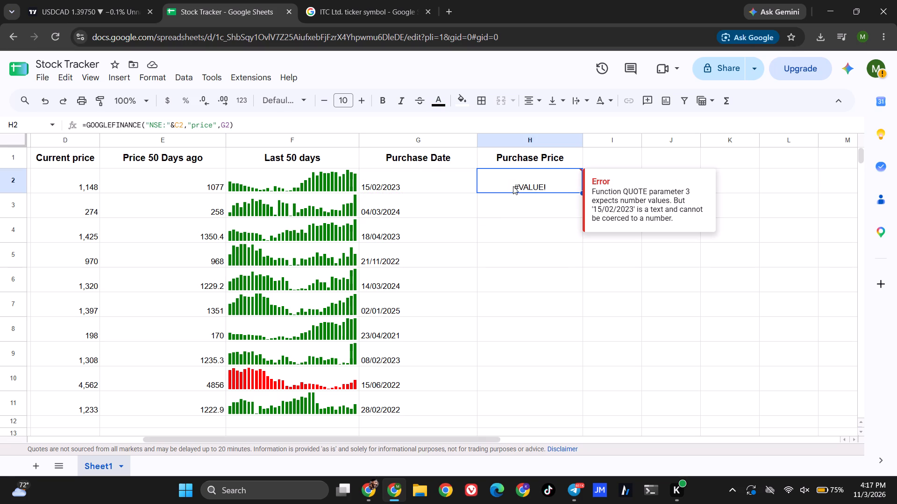
# Clear the purchase price formula in H2 and re-enter it as =GOOGLEFINANCE("NSE:"&C2,"price",G2).
pyautogui.tripleClick(528, 184)
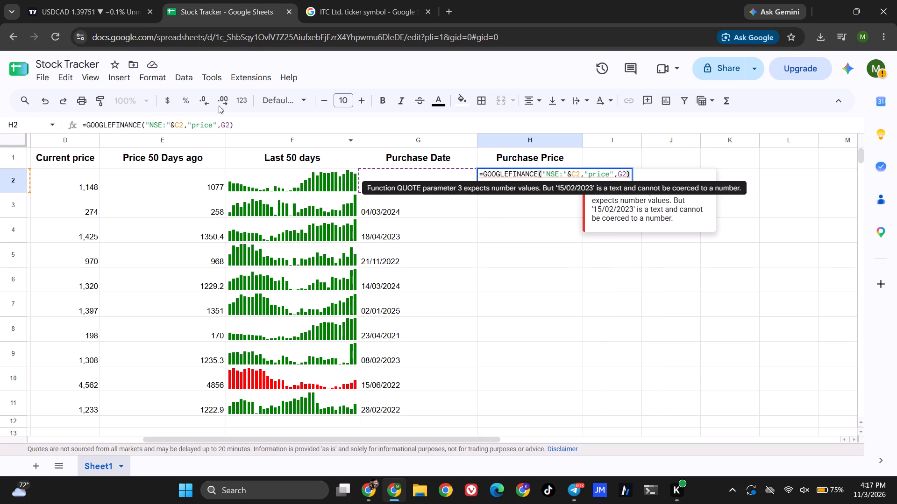
pyautogui.click(255, 128)
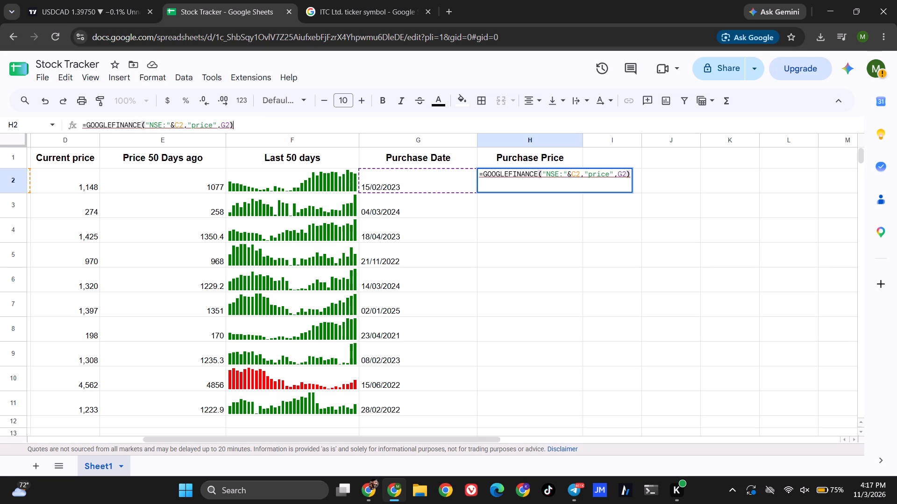
pyautogui.moveTo(255, 128); pyautogui.dragTo(46, 128)
pyautogui.scroll(1, 108, 128)
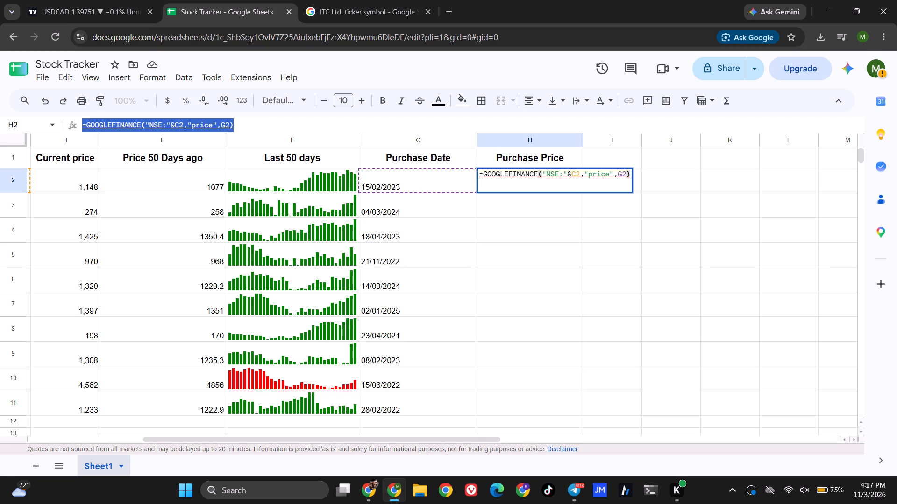
pyautogui.scroll(1, 108, 128)
pyautogui.press('BackSpace')
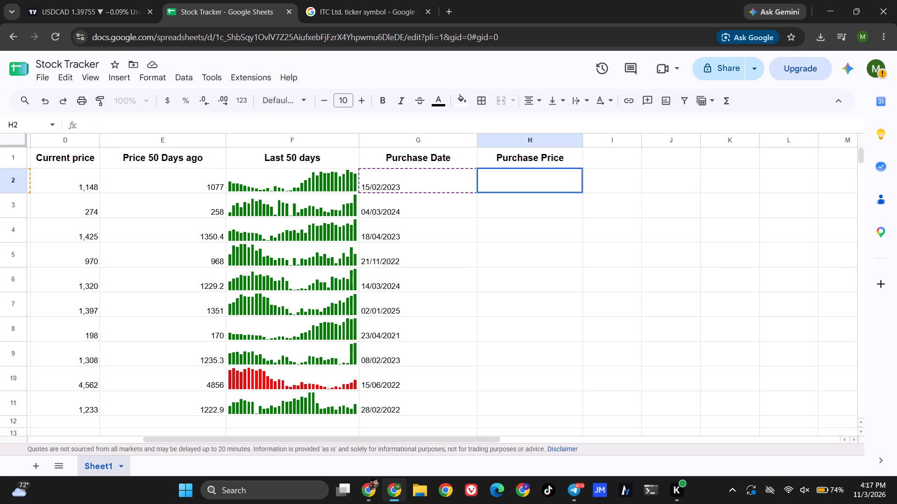
pyautogui.press('=')
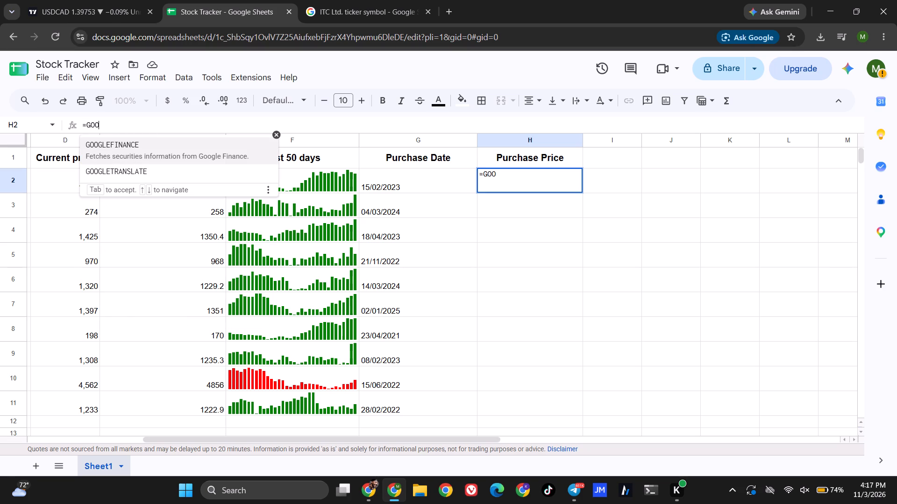
pyautogui.click(107, 151)
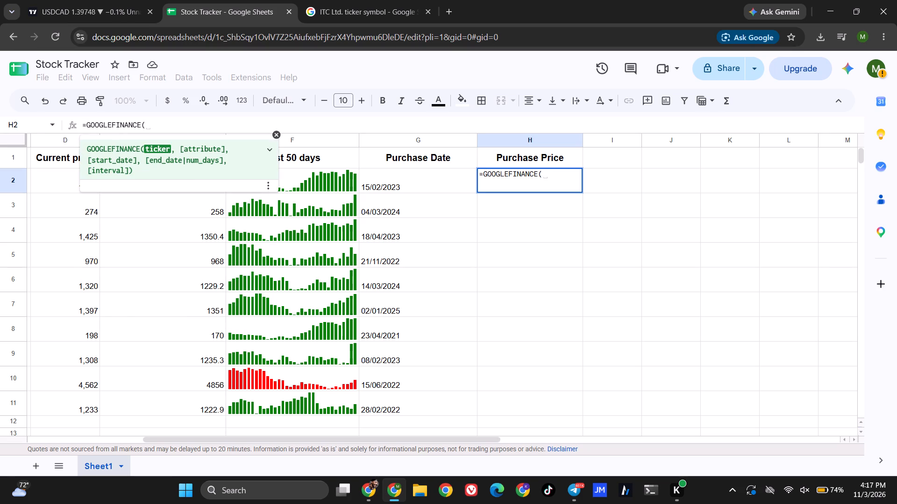
pyautogui.hotkey('shift', '"')
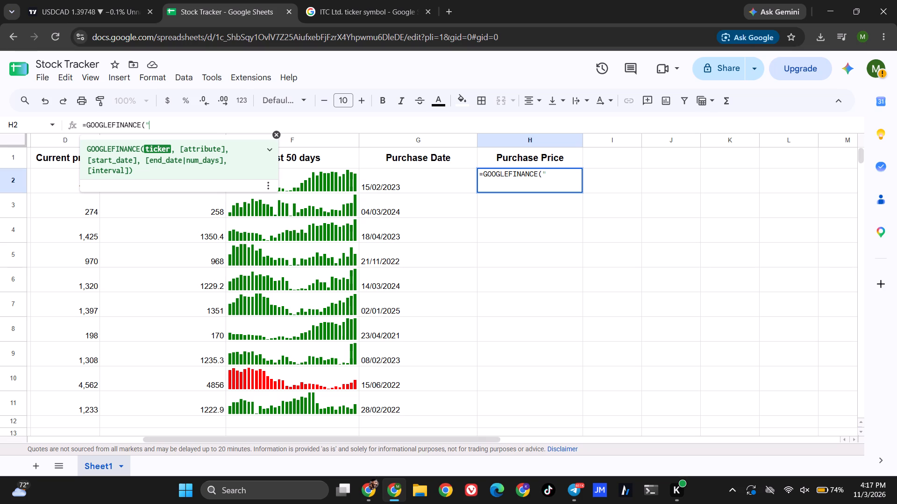
pyautogui.write('NSE')
pyautogui.hotkey('shift', ':')
pyautogui.hotkey('shift', '"')
pyautogui.hotkey('shift', '&')
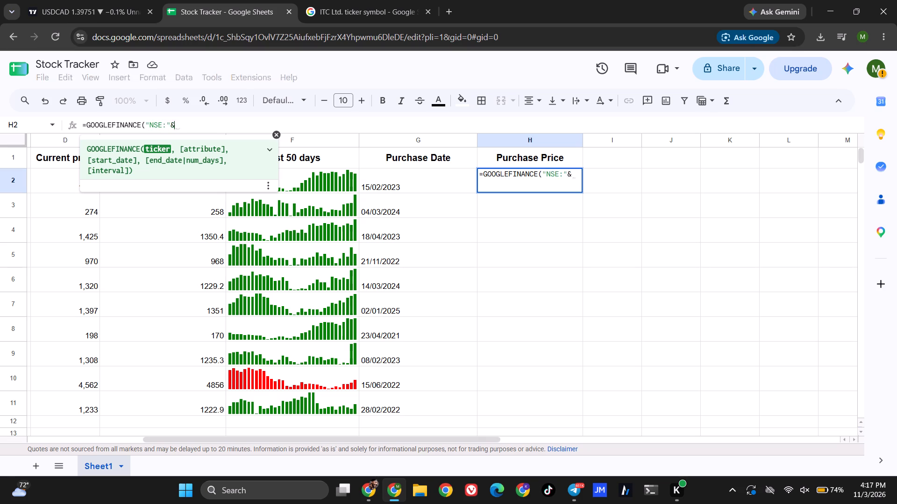
pyautogui.write('C2')
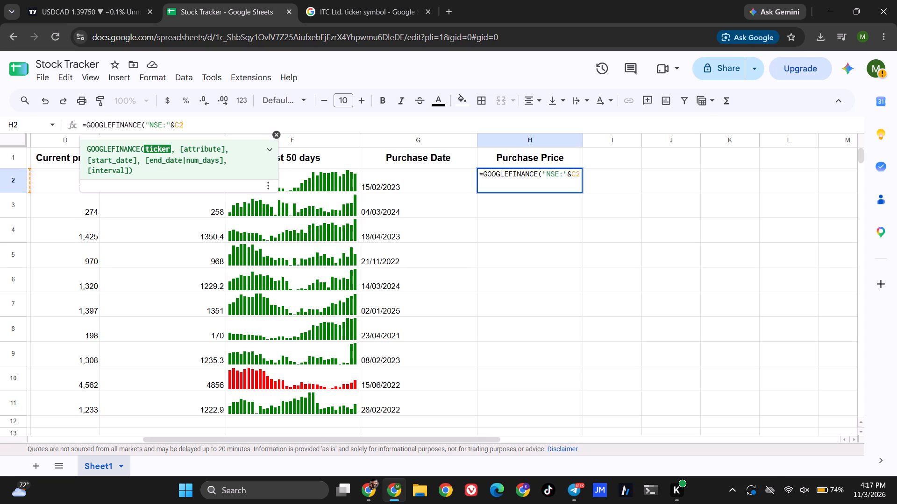
pyautogui.press(',')
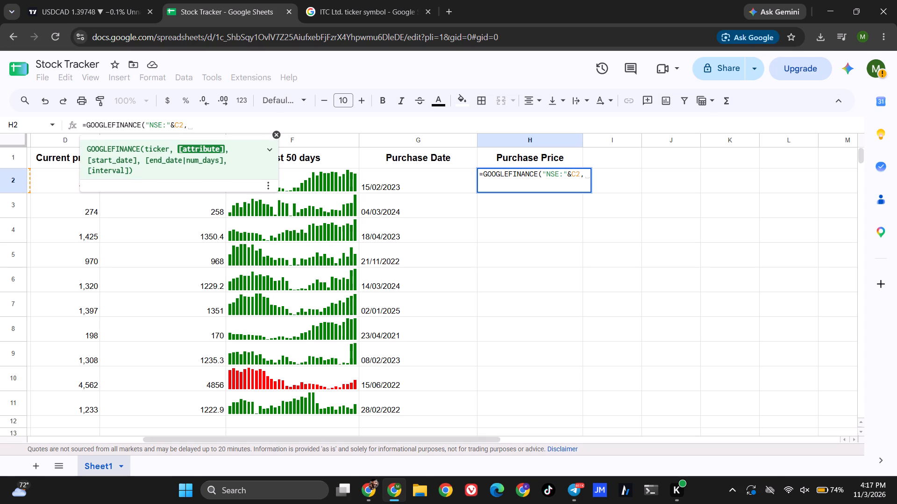
pyautogui.hotkey('shift', '"')
pyautogui.write('price')
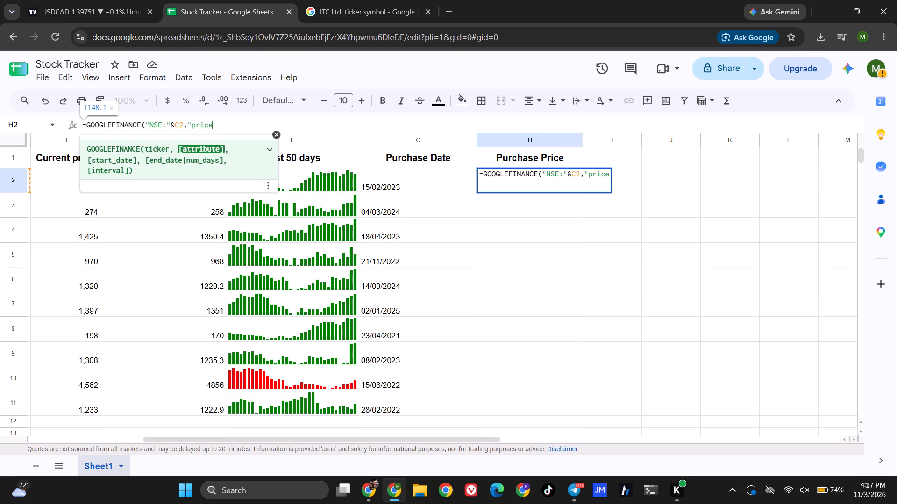
pyautogui.write('",')
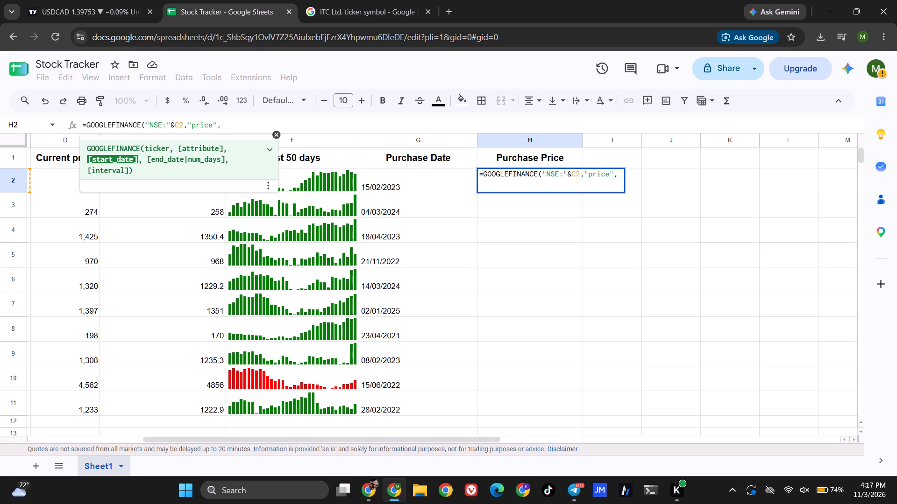
pyautogui.write('G2')
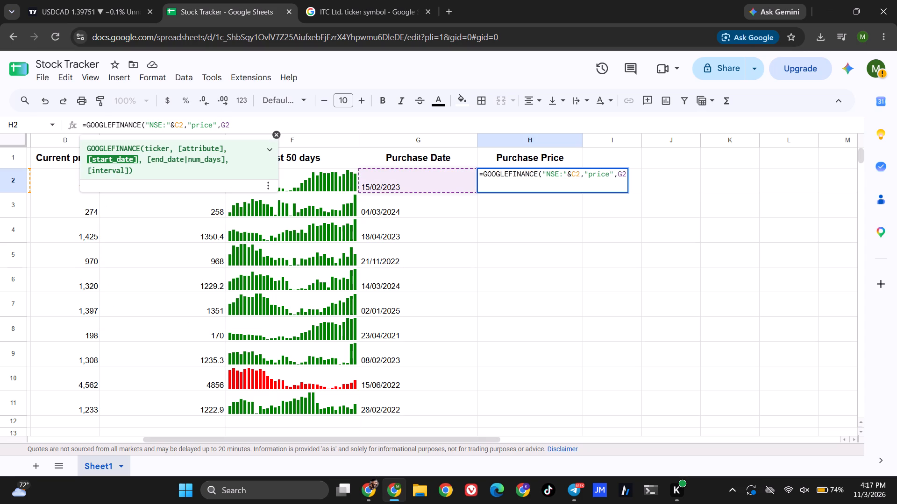
pyautogui.hotkey('shift', ')')
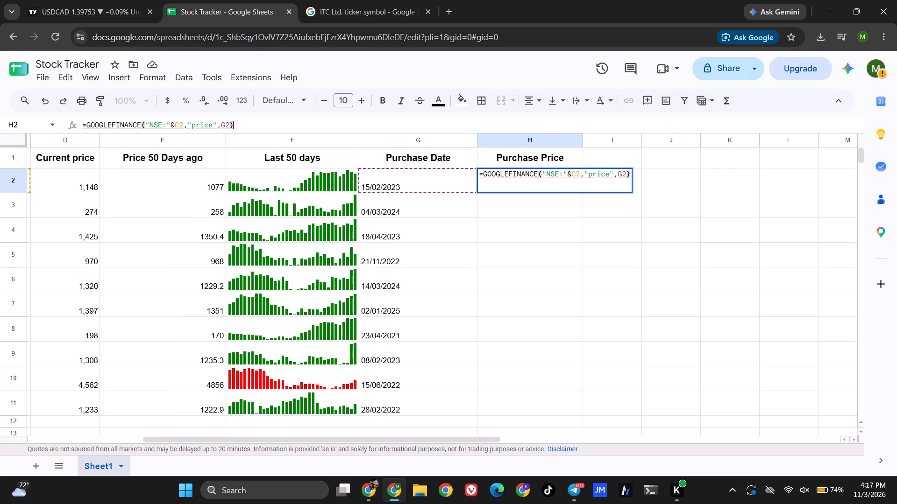
pyautogui.press('Return')
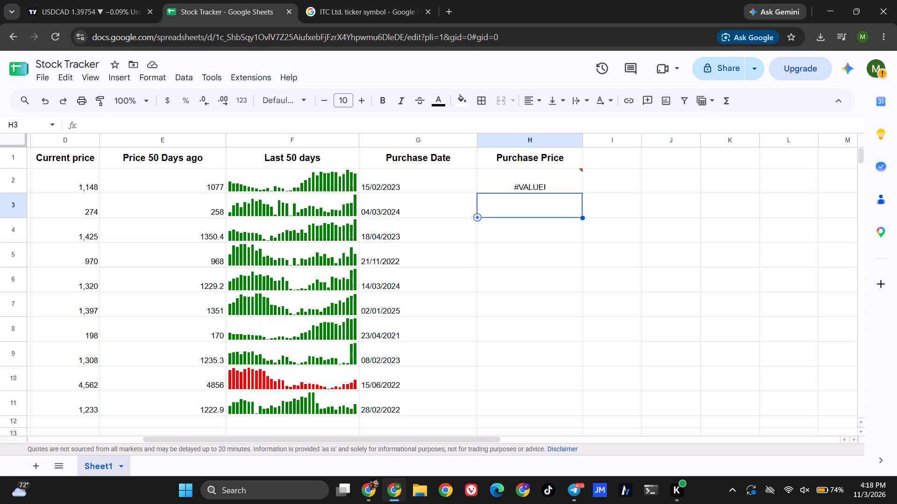
# Review the formulas in H2 and D2, the ITC Ltd. ticker search page, and the purchase date in G3.
pyautogui.scroll(-4, 228, 191)
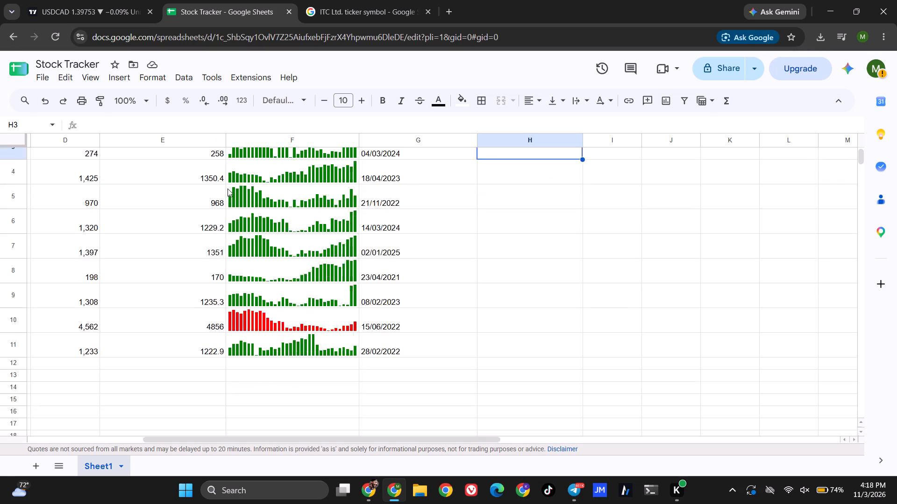
pyautogui.scroll(4, 228, 189)
pyautogui.moveTo(407, 438); pyautogui.dragTo(253, 416)
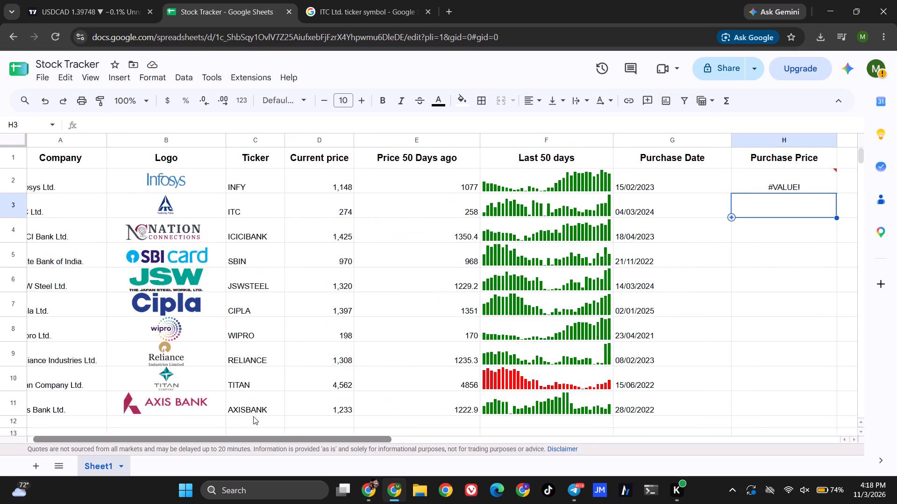
pyautogui.moveTo(253, 416); pyautogui.dragTo(237, 414)
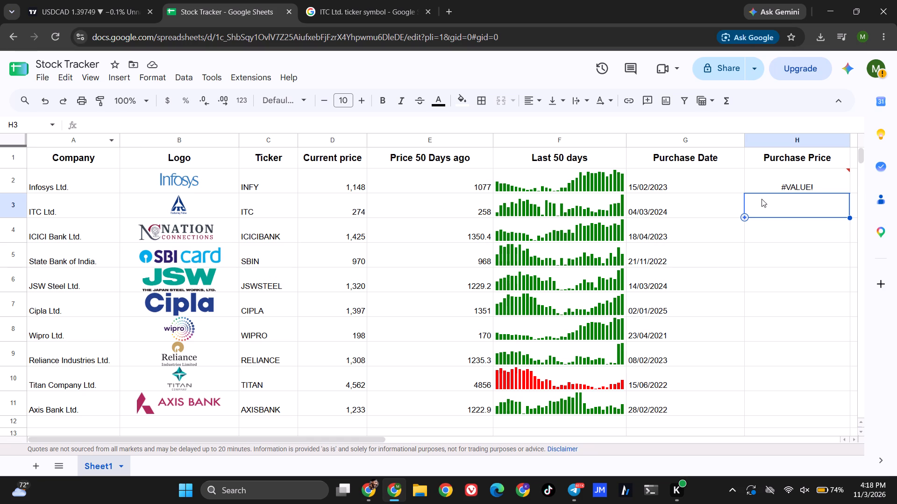
pyautogui.click(817, 184)
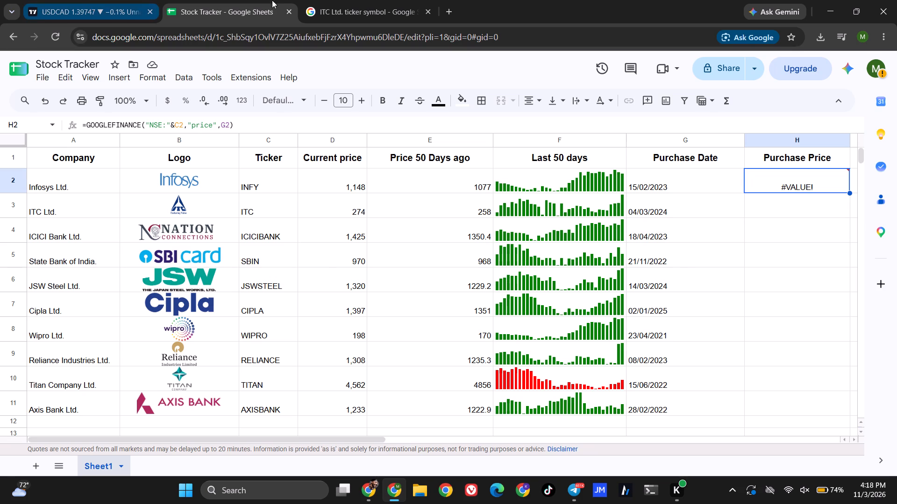
pyautogui.click(313, 2)
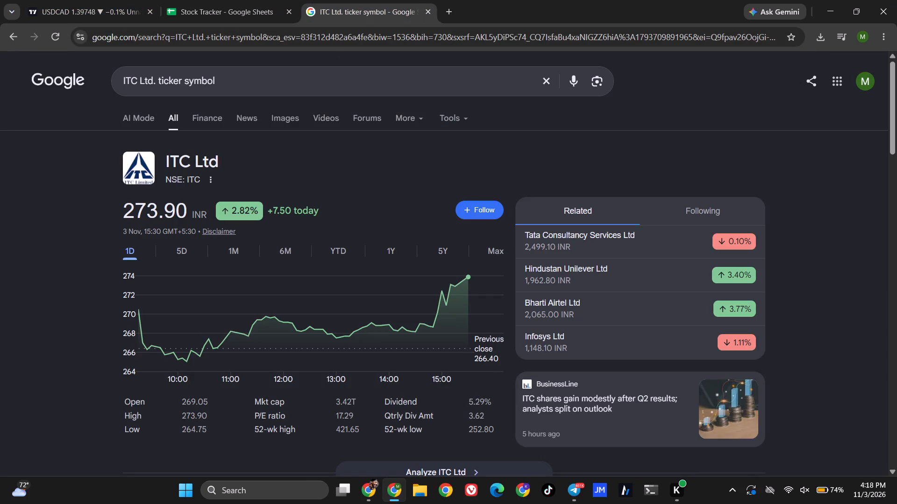
pyautogui.click(214, 0)
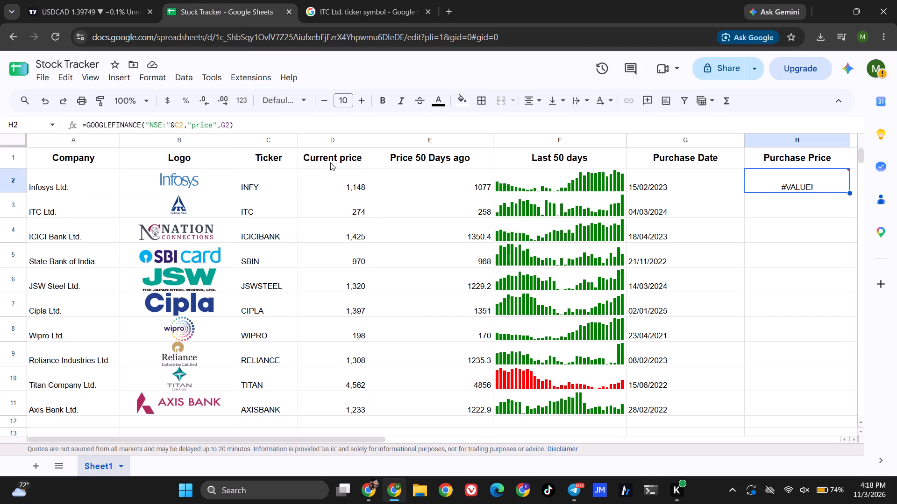
pyautogui.click(339, 213)
pyautogui.click(361, 183)
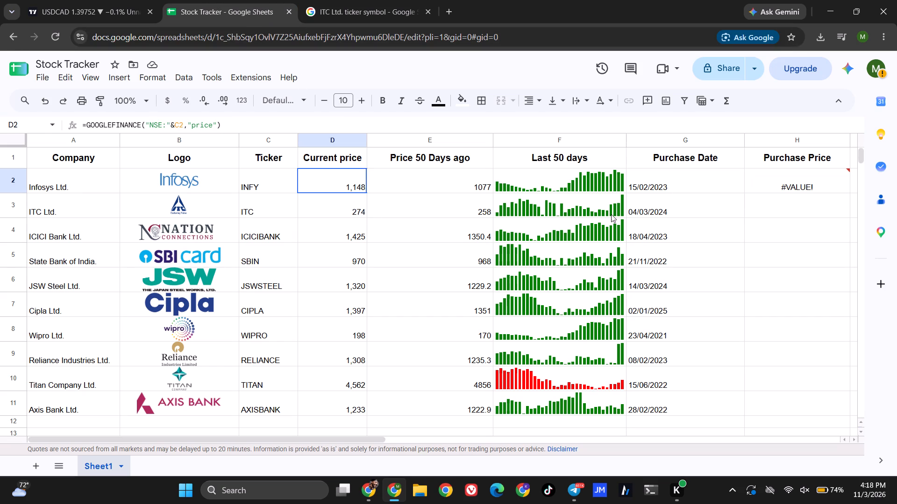
pyautogui.click(641, 201)
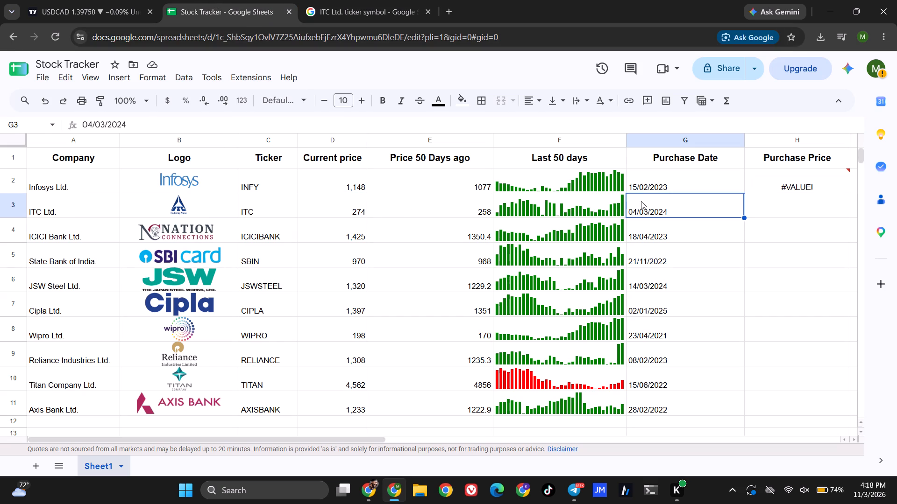